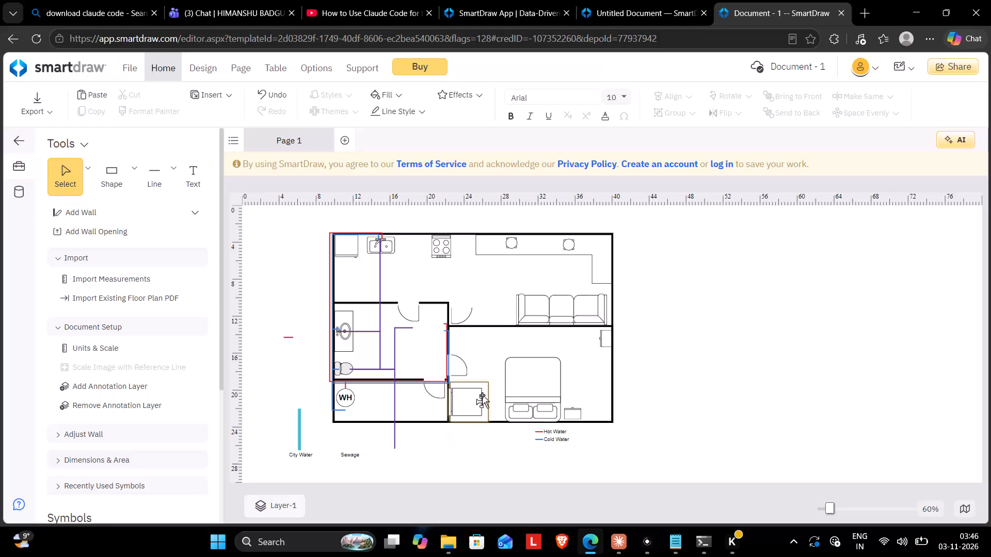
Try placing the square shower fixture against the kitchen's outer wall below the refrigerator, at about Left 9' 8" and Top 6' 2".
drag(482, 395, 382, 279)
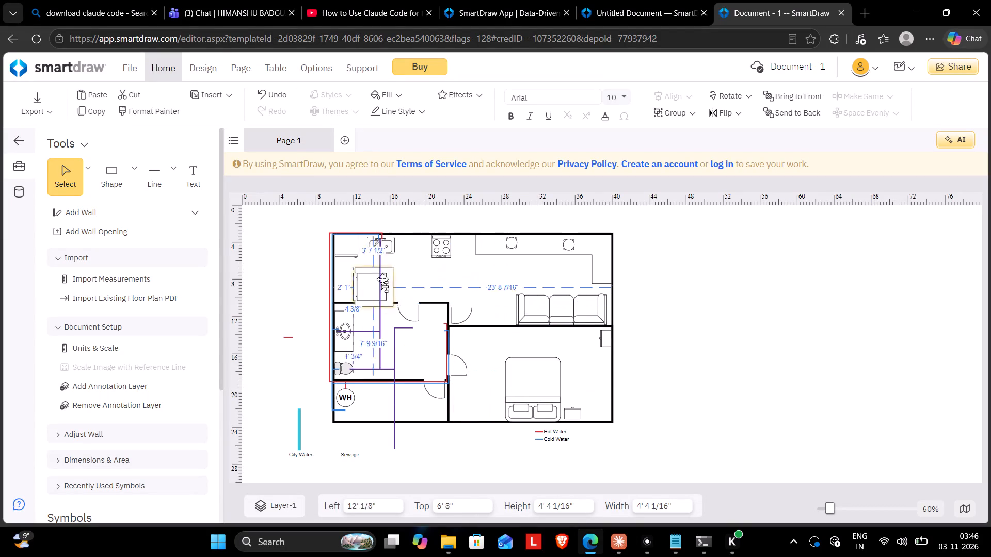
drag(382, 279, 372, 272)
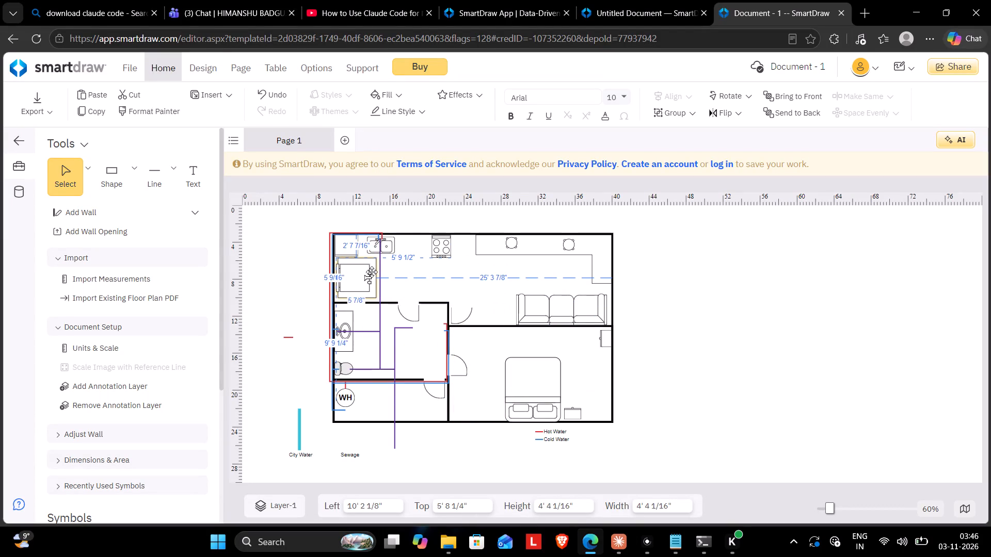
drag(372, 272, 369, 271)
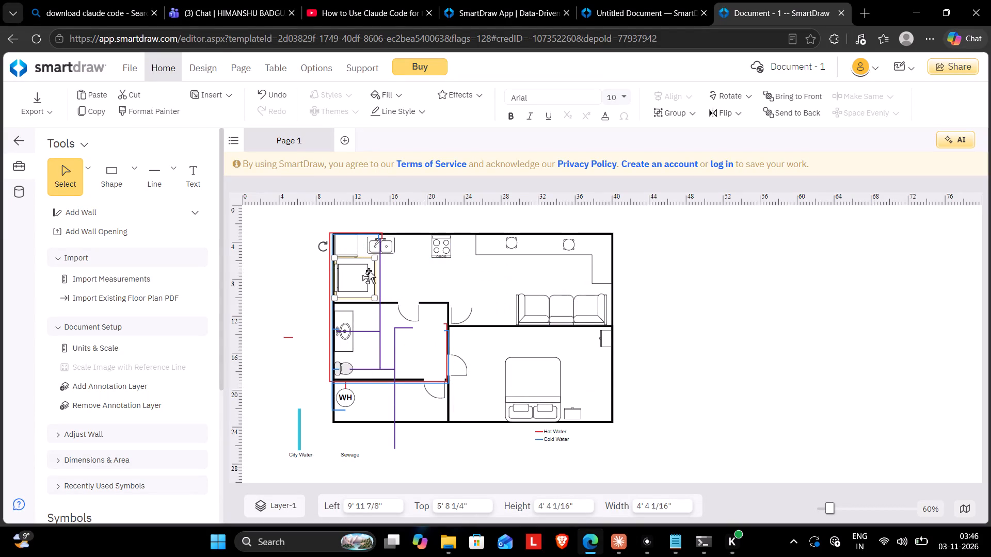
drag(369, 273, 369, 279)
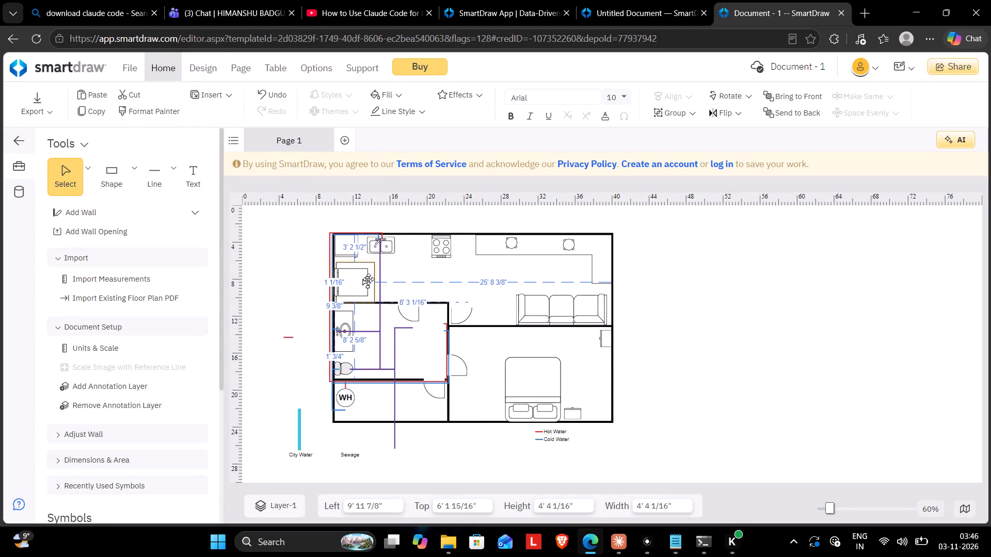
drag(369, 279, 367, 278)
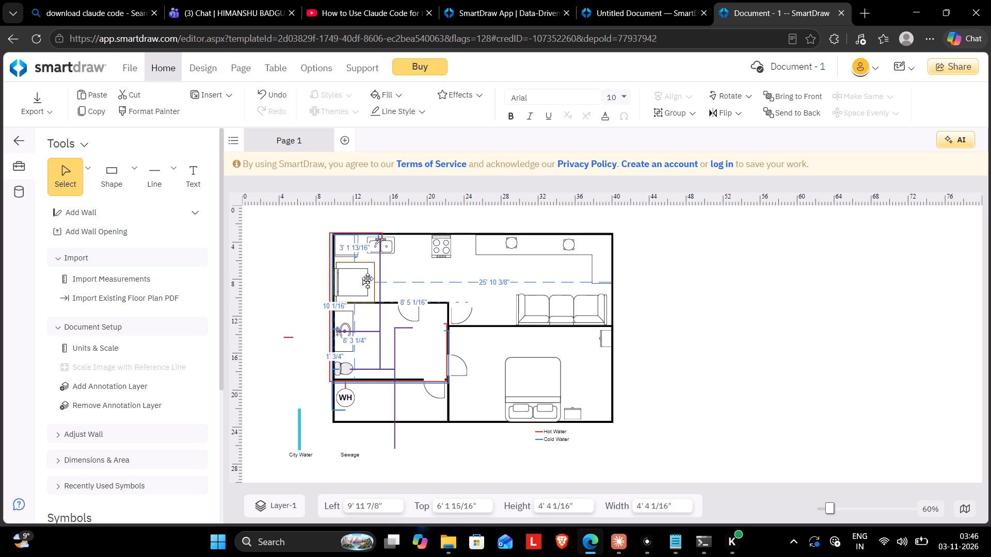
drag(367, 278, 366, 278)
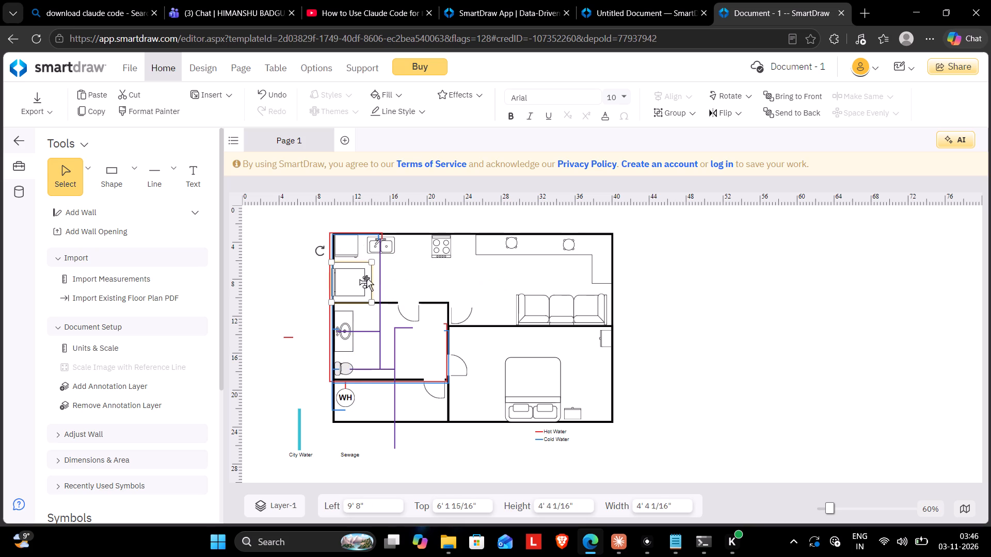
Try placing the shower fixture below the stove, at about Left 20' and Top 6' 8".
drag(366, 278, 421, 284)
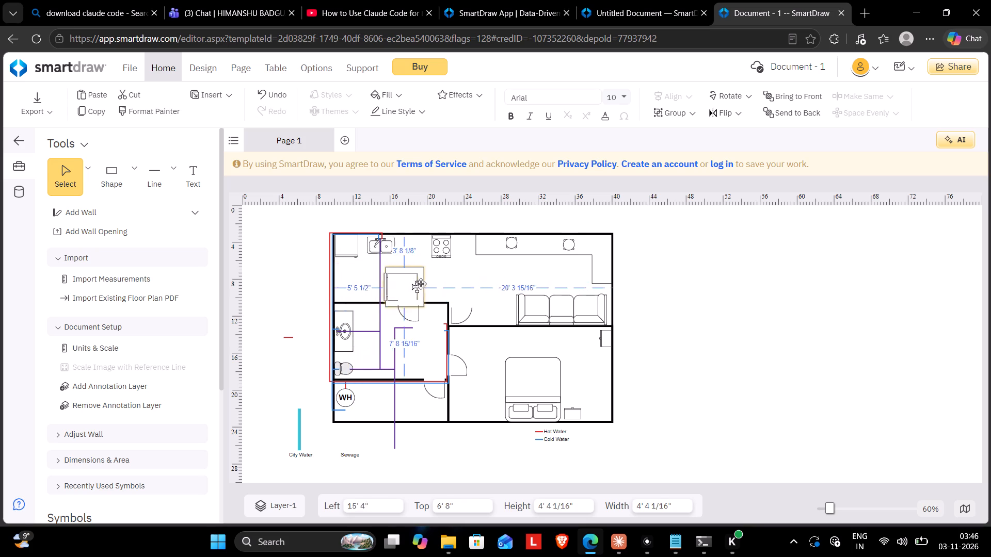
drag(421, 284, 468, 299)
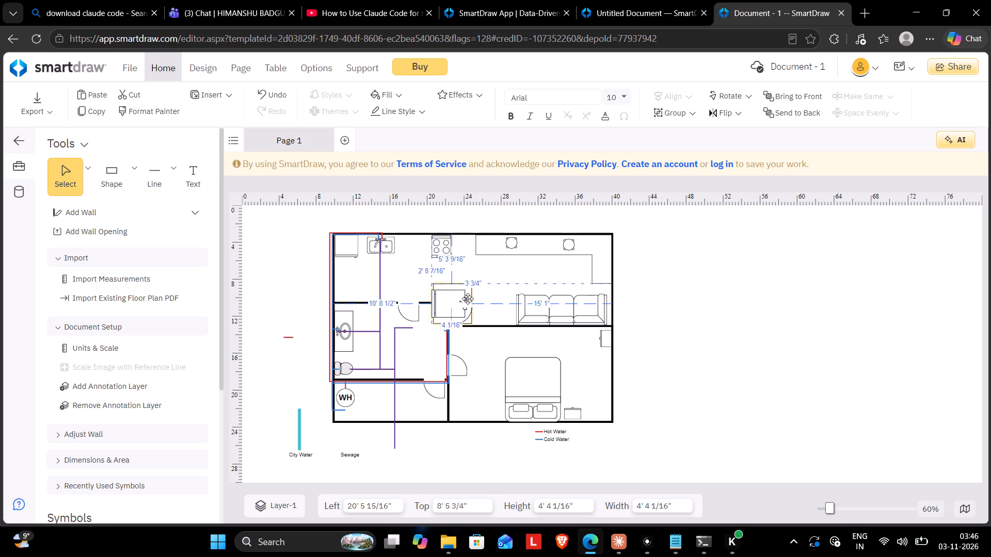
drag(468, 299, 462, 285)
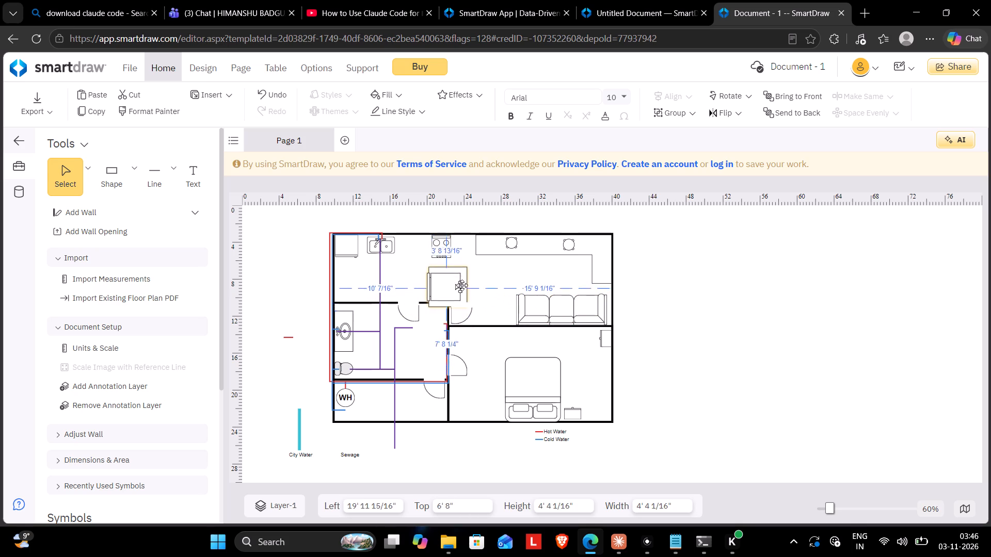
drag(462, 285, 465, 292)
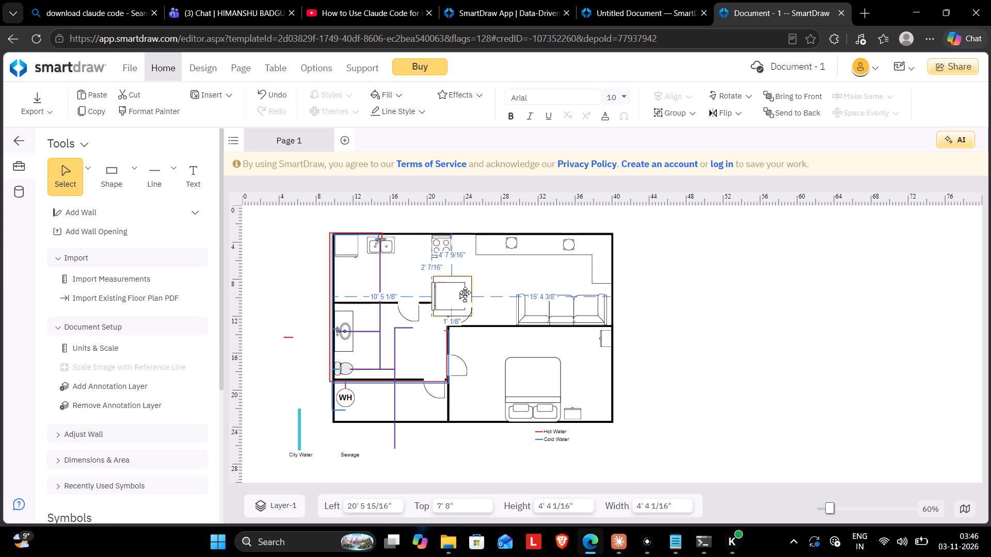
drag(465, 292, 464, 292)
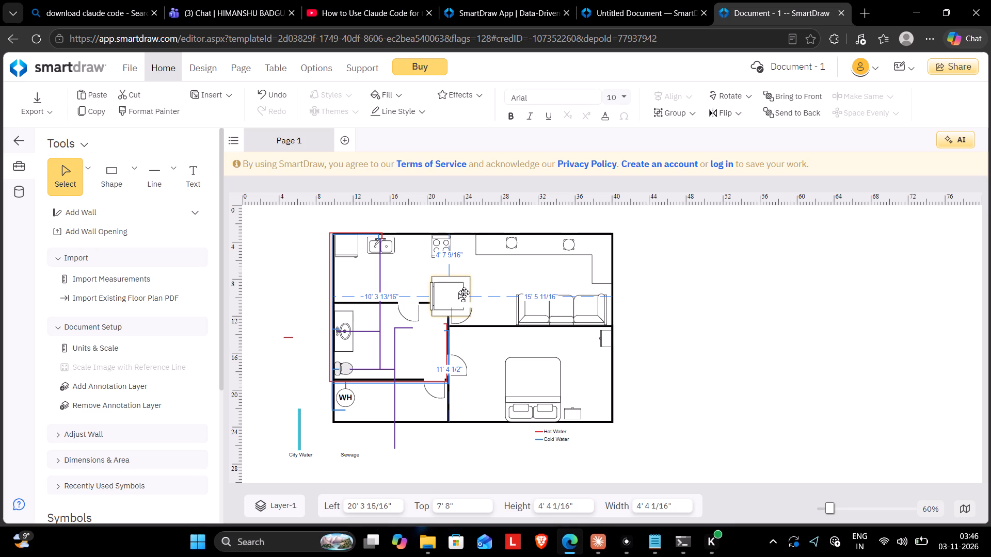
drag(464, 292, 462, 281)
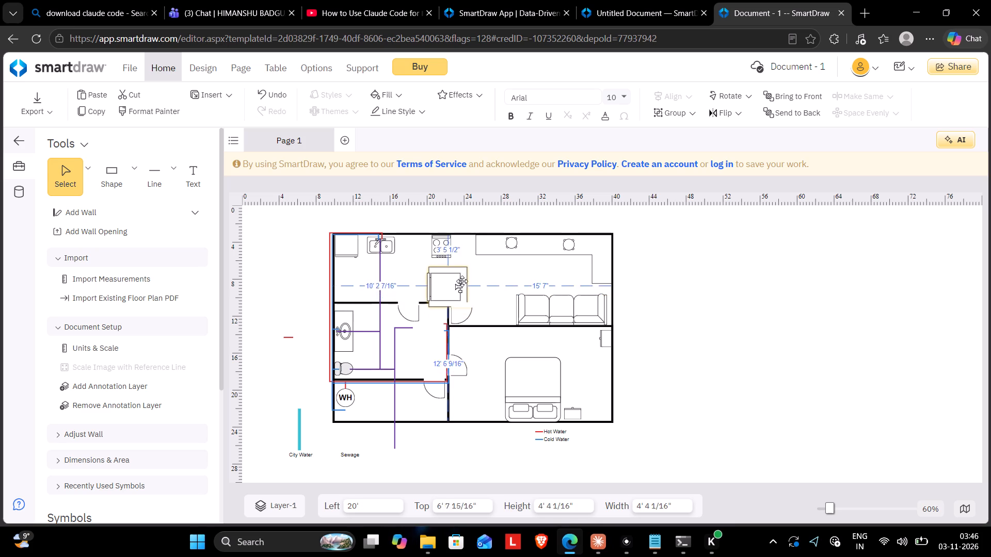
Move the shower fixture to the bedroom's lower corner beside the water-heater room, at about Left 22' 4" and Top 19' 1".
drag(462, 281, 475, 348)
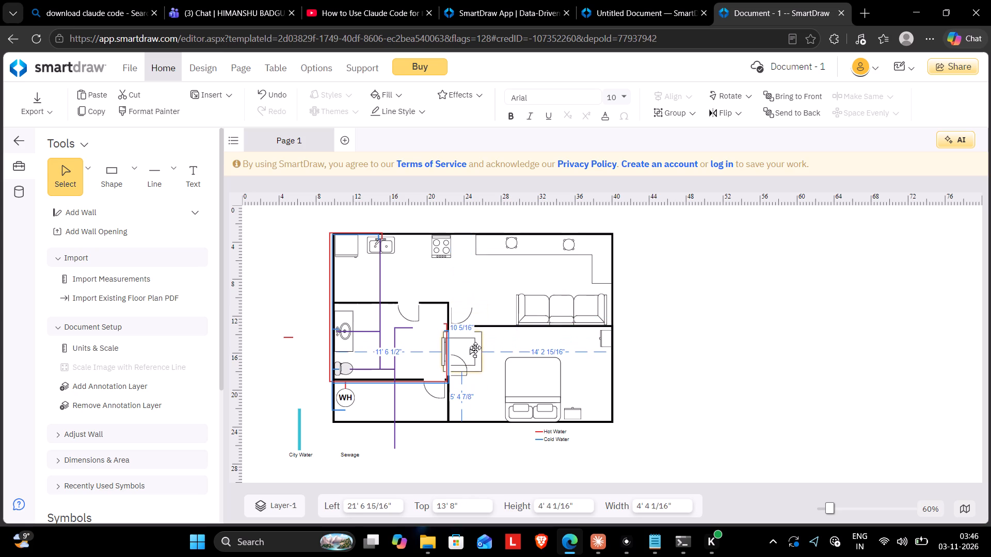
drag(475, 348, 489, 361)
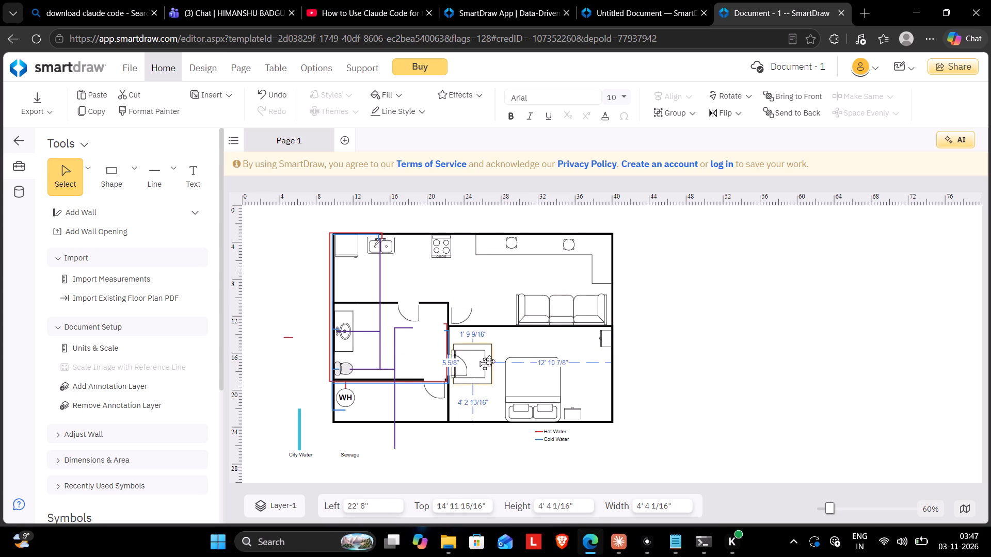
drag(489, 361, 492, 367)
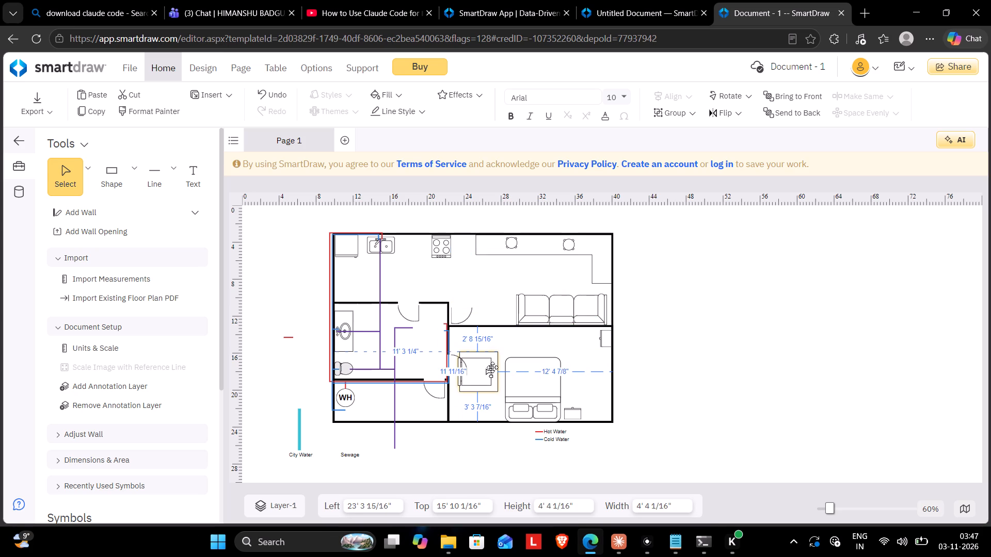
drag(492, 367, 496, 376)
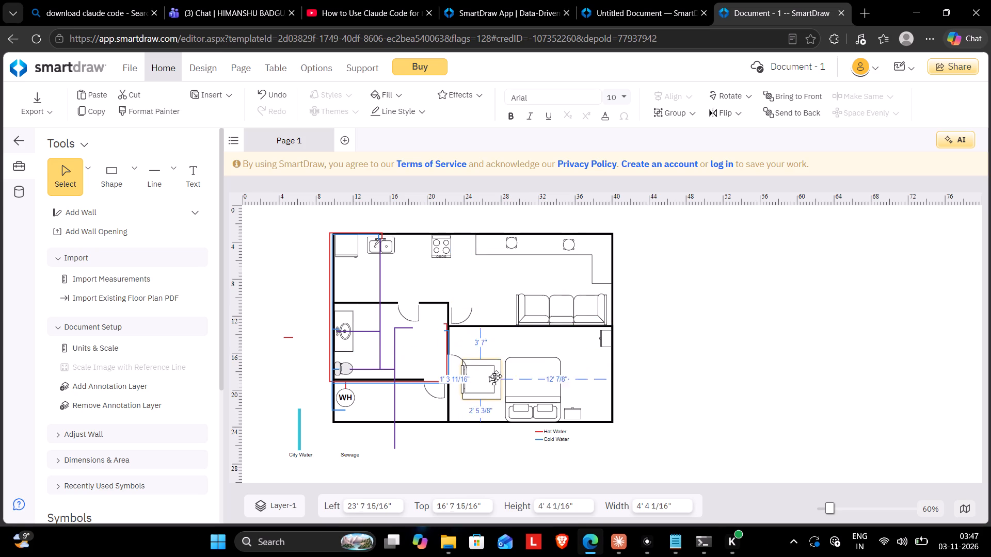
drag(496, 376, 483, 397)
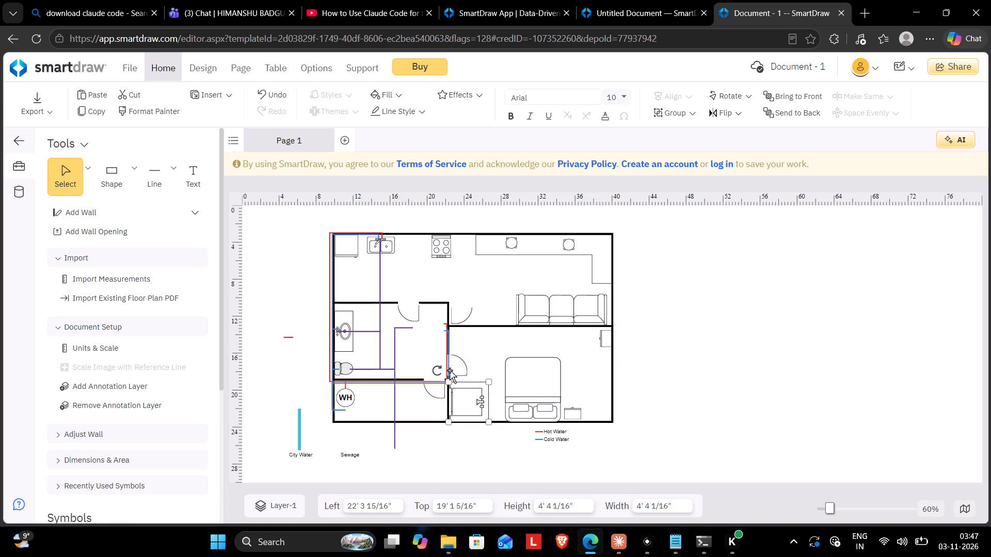
Move the bedroom door into the lower corner of the water-heater room, at about Left 239 3/4" and Top 253 1/8".
drag(461, 370, 465, 377)
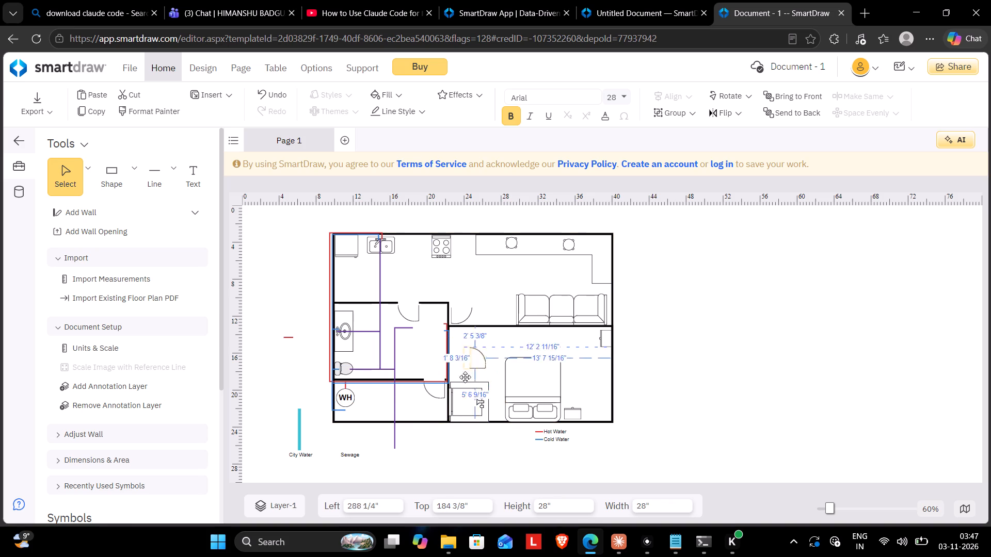
drag(465, 377, 442, 415)
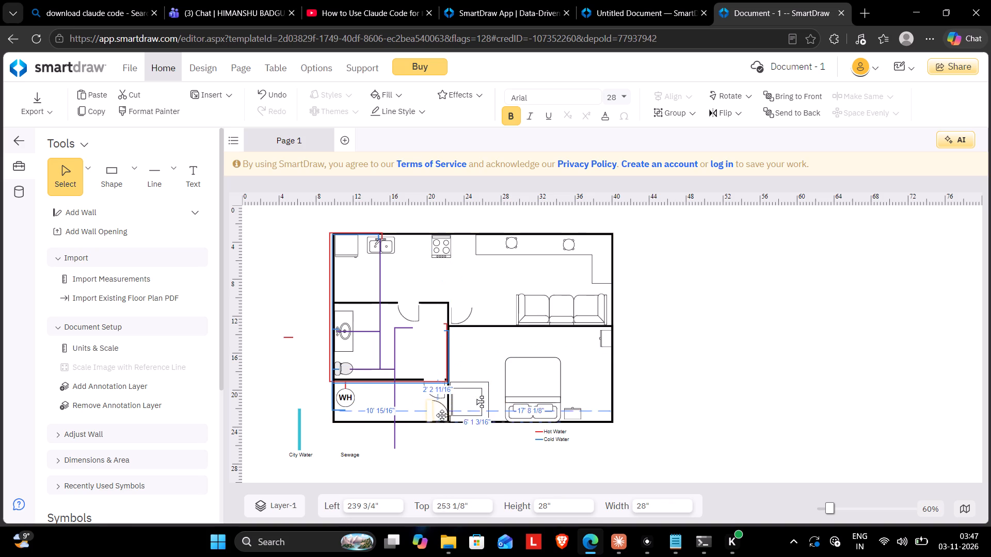
drag(442, 415, 441, 415)
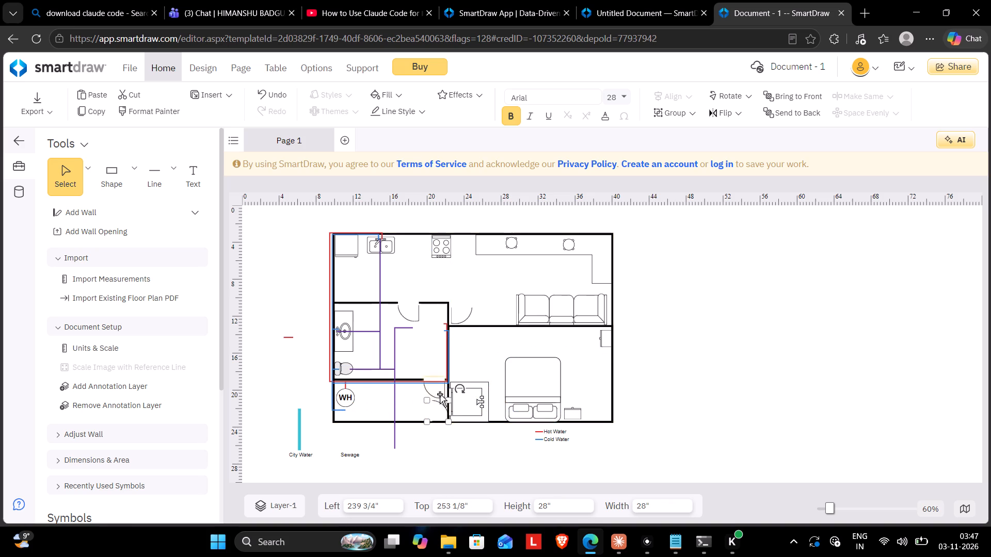
Slide the water-heater room's upper-wall door toward the water heater, to about Left 15' 2" and Top 18' 11".
drag(439, 391, 405, 399)
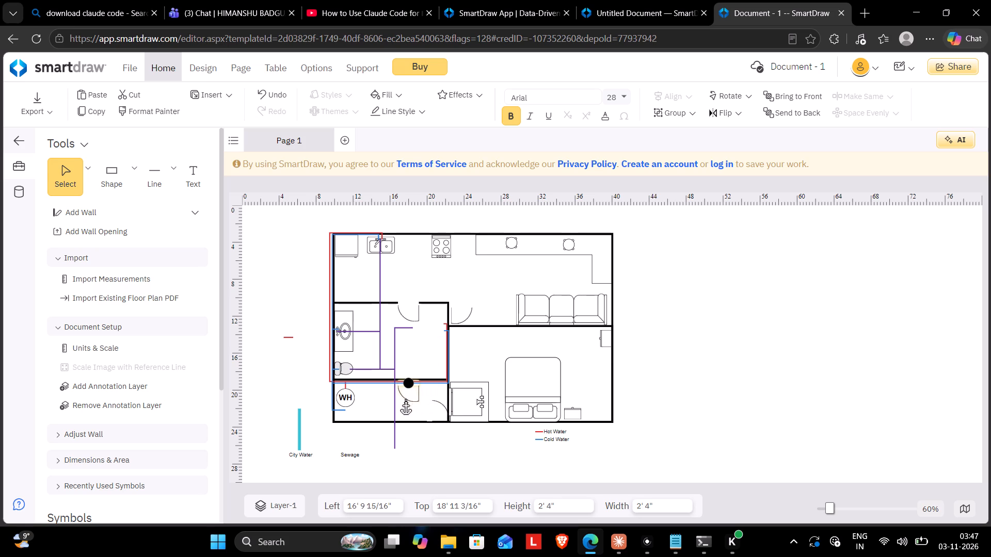
drag(405, 399, 397, 399)
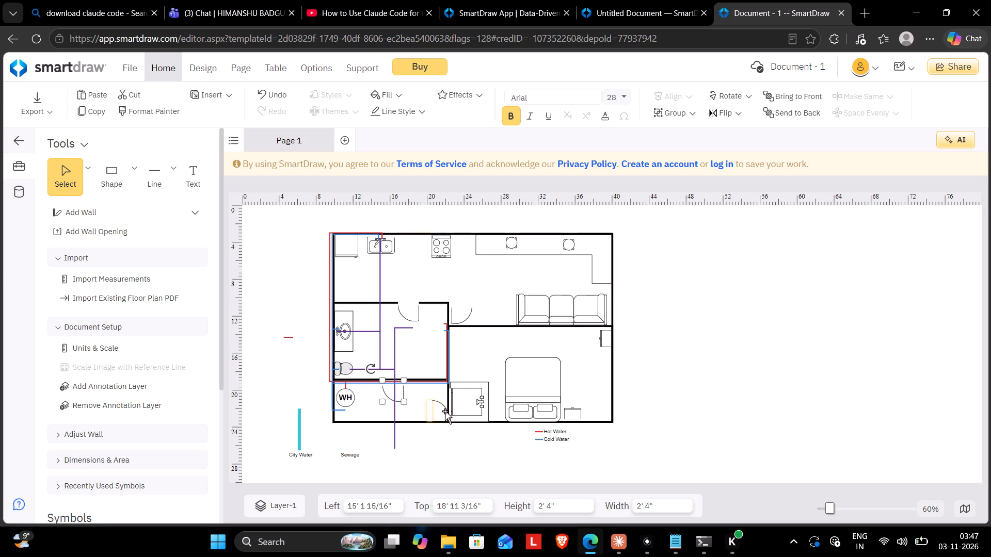
Rotate the door in the lower corner of the water-heater room to 90°.
click(438, 409)
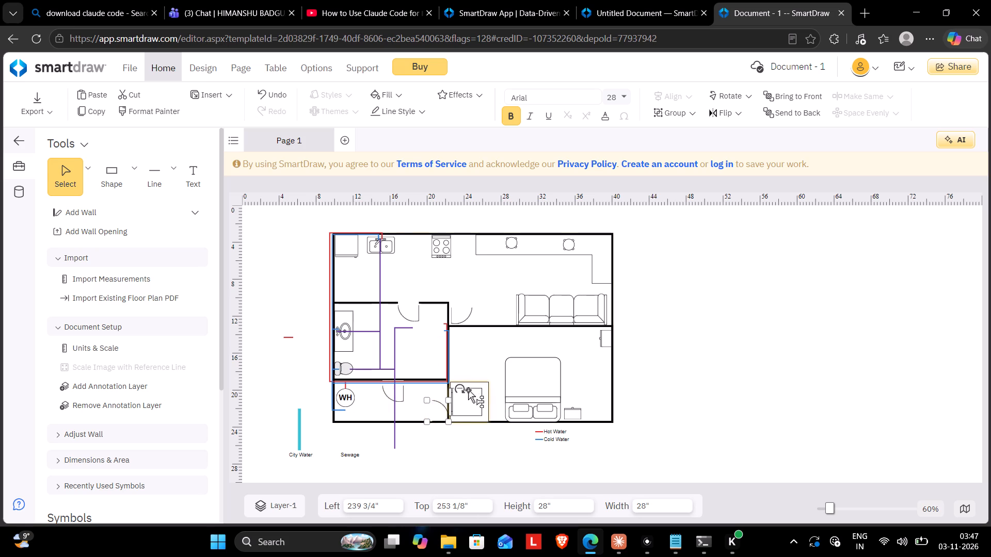
drag(461, 389, 458, 421)
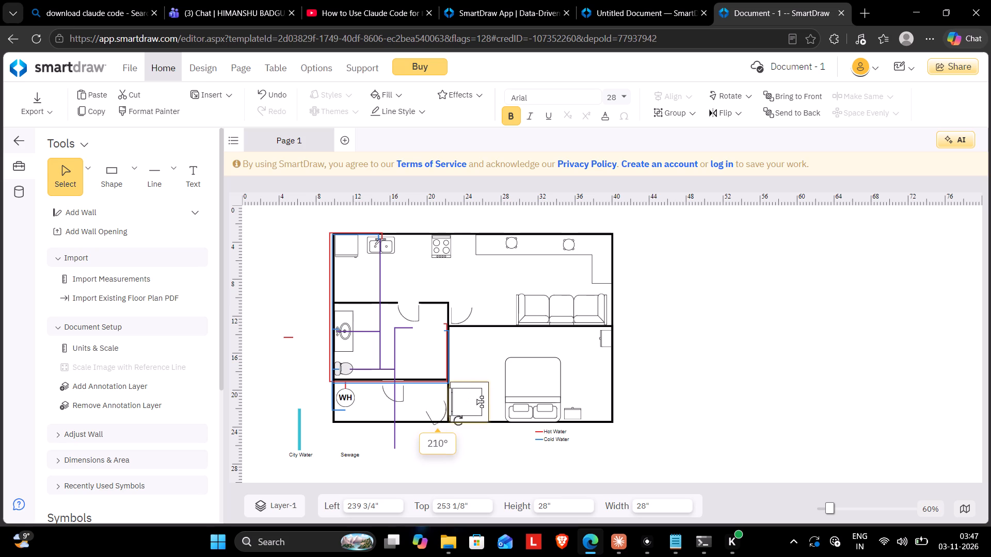
drag(458, 421, 453, 425)
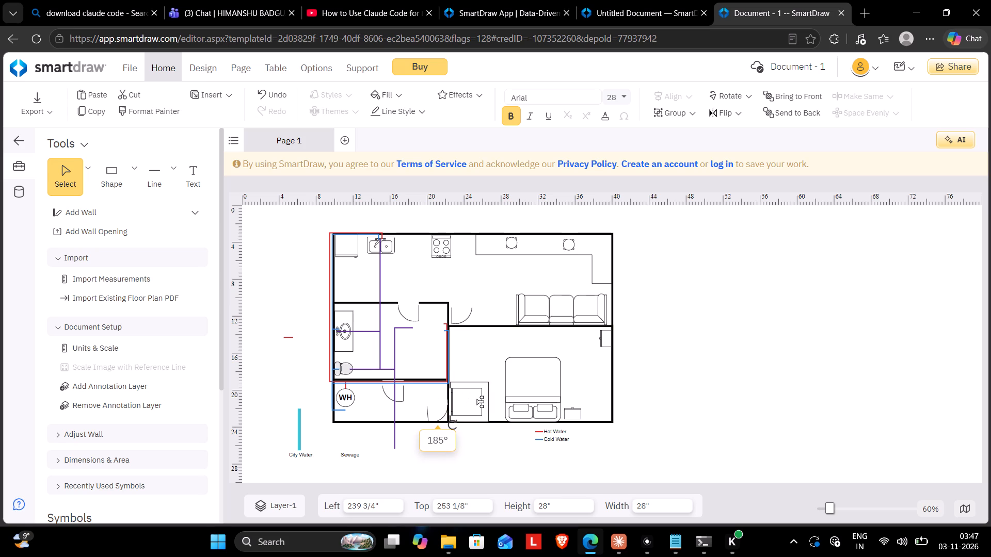
drag(453, 425, 405, 436)
drag(405, 436, 409, 436)
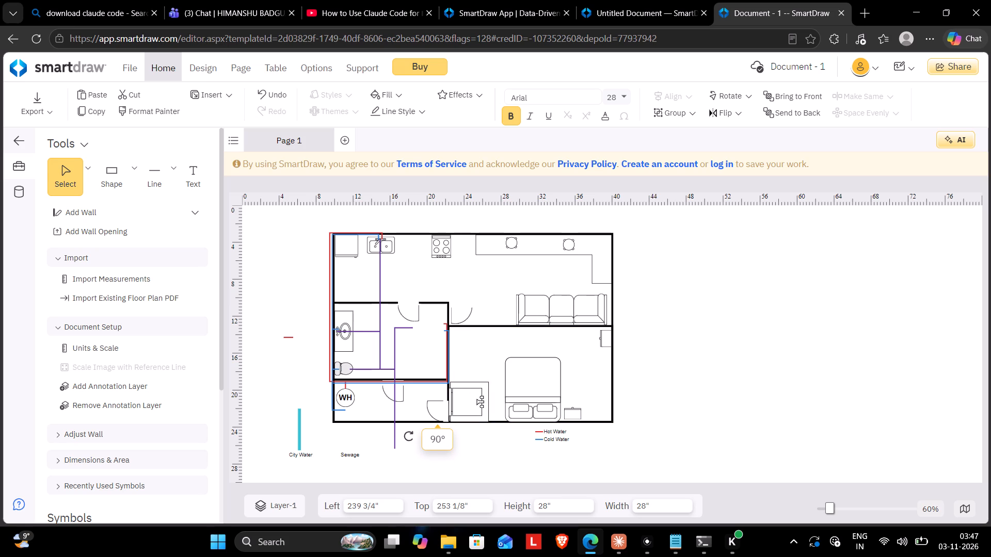
drag(409, 436, 408, 436)
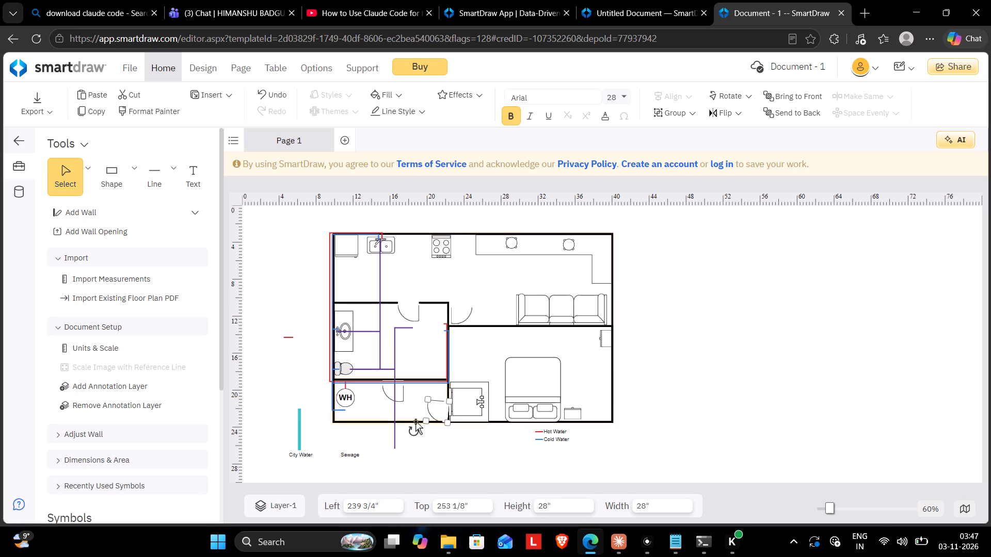
click(409, 431)
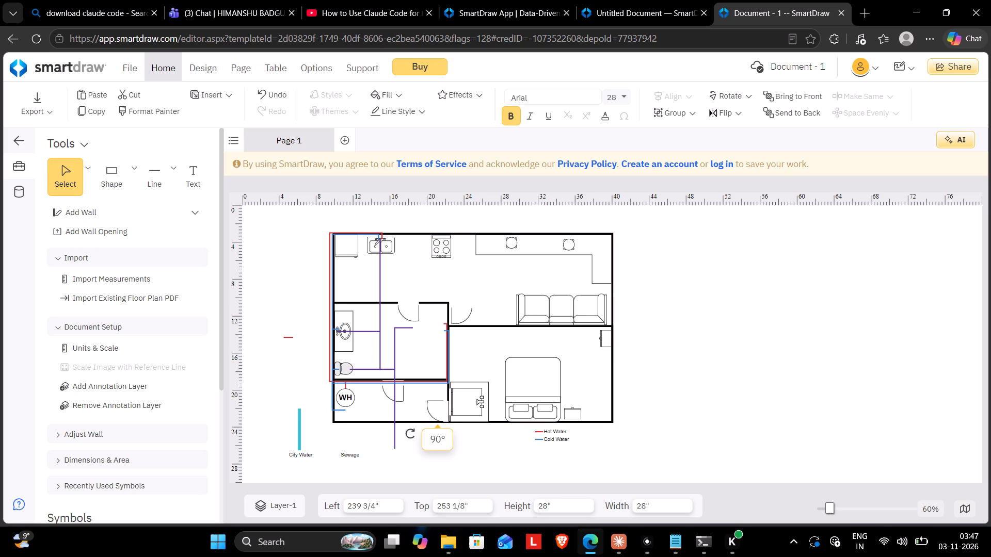
Attach the rotated door to the wall between the water-heater room and shower, at about Left 242 5/8" and Top 230 1/16".
drag(436, 414, 437, 391)
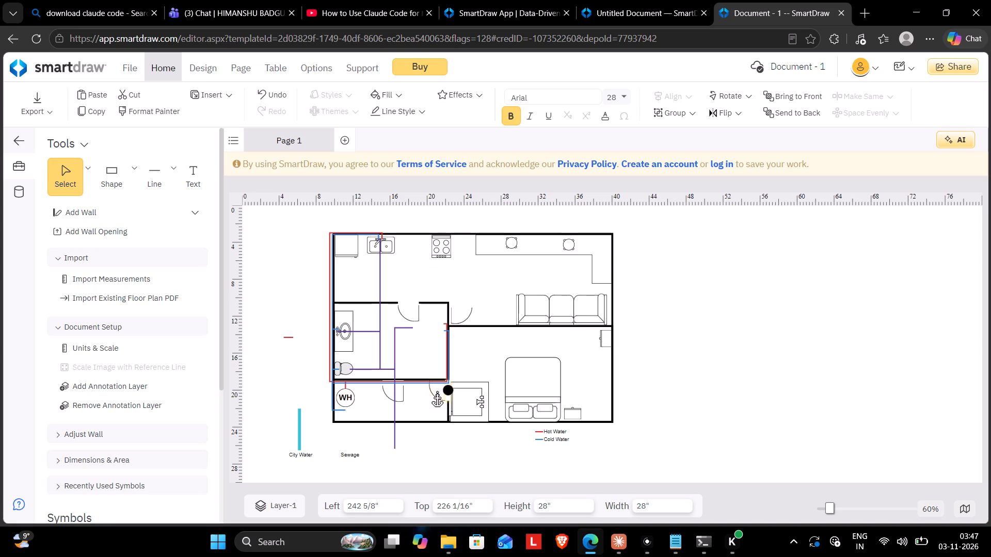
drag(437, 391, 434, 396)
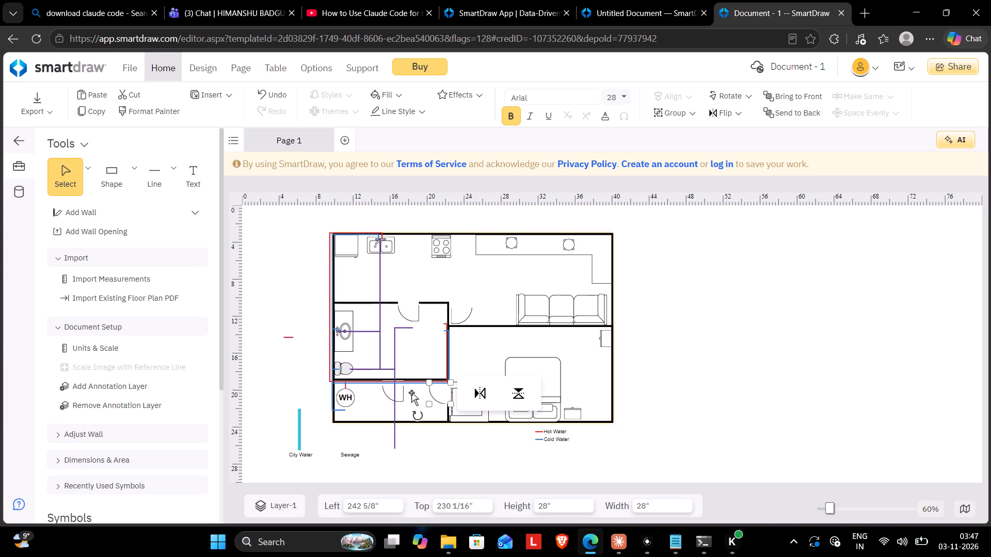
Rotate the water-heater room's upper-wall door to about 265°.
click(386, 399)
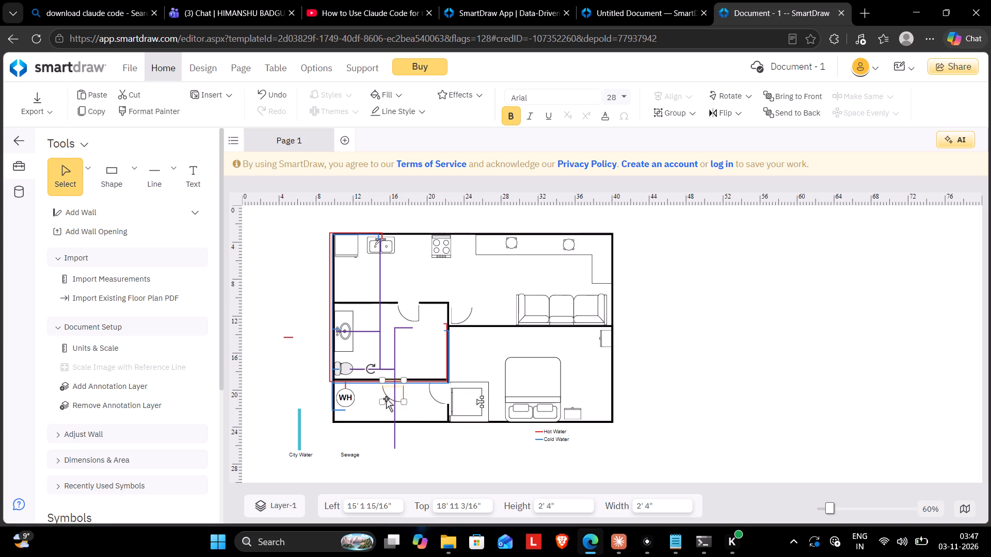
click(371, 366)
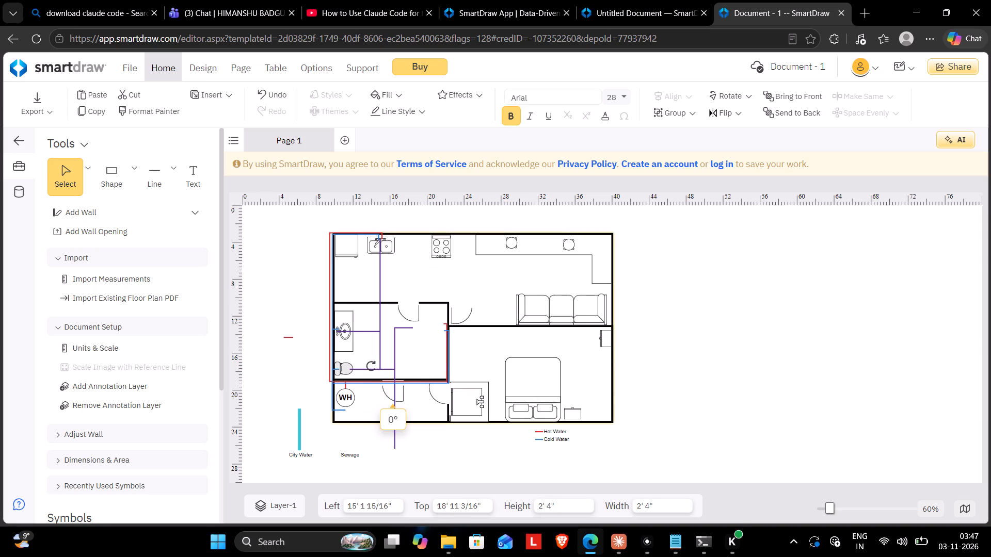
drag(371, 366, 400, 386)
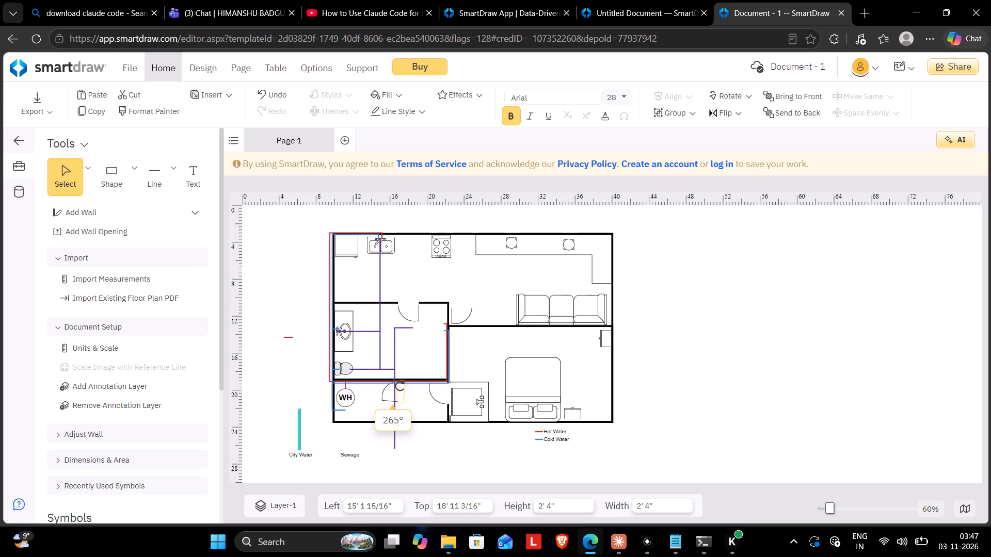
drag(400, 386, 400, 386)
drag(400, 386, 400, 386)
drag(400, 386, 400, 385)
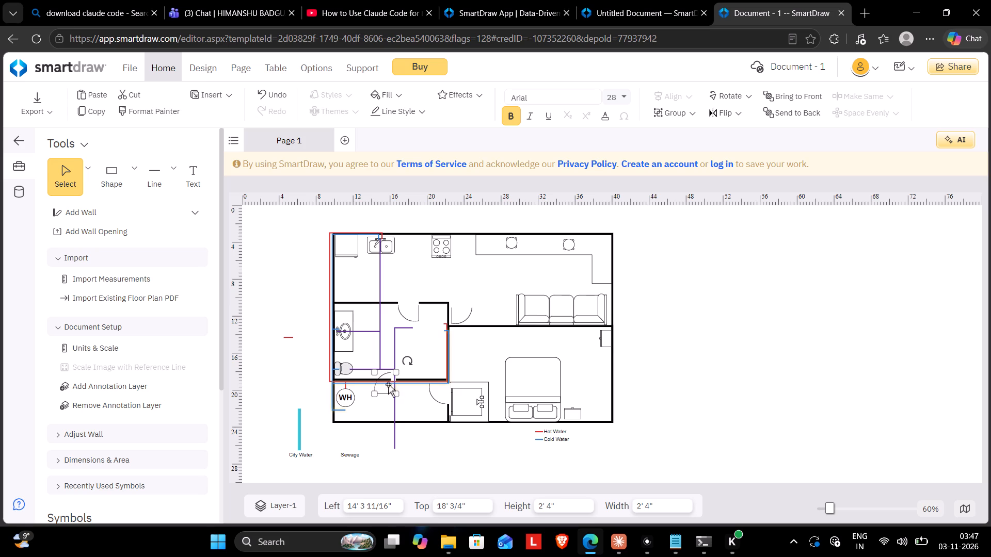
Attach the rotated door to the wall between the water-heater room and shower, below the other door, at about Left 20' 3" and Top 21' 2".
drag(383, 386, 399, 416)
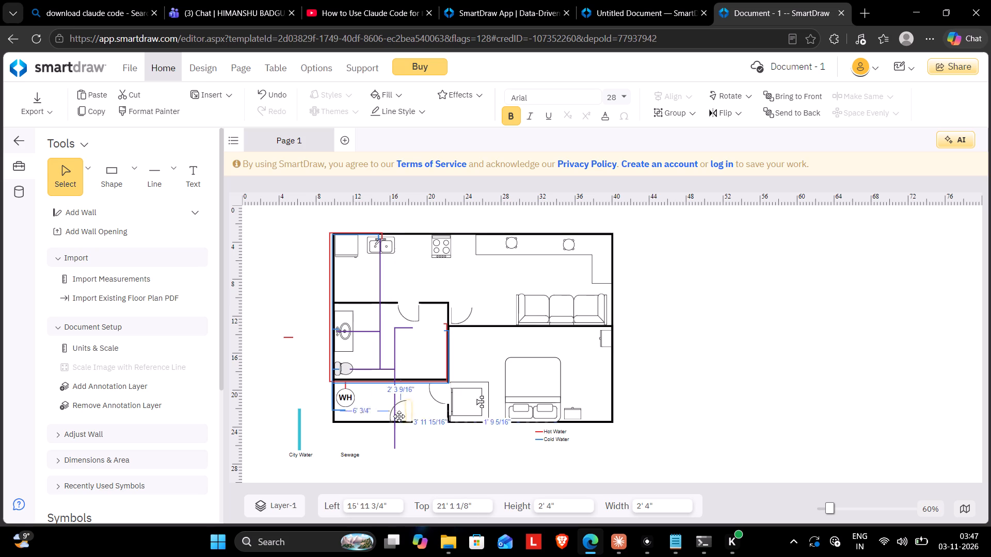
drag(399, 416, 434, 409)
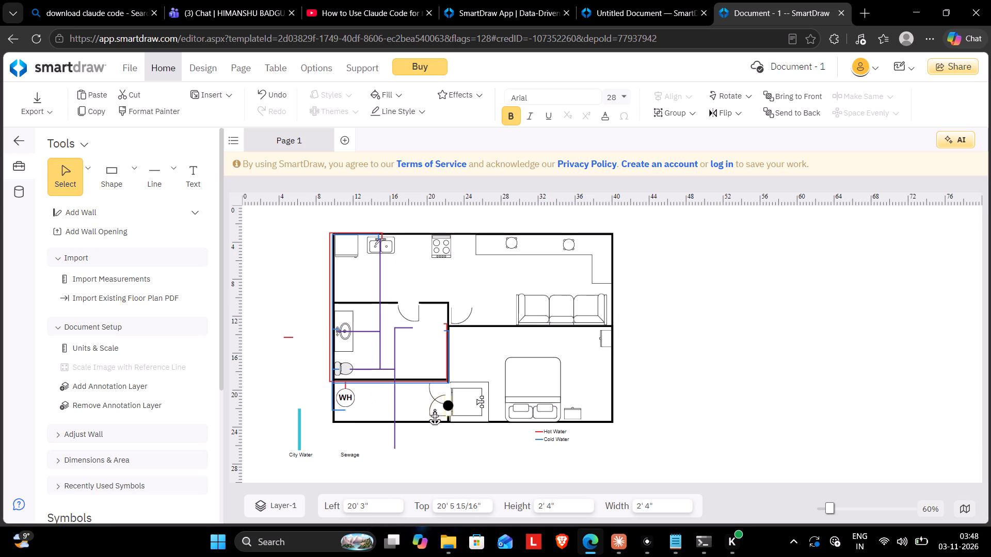
drag(434, 409, 434, 416)
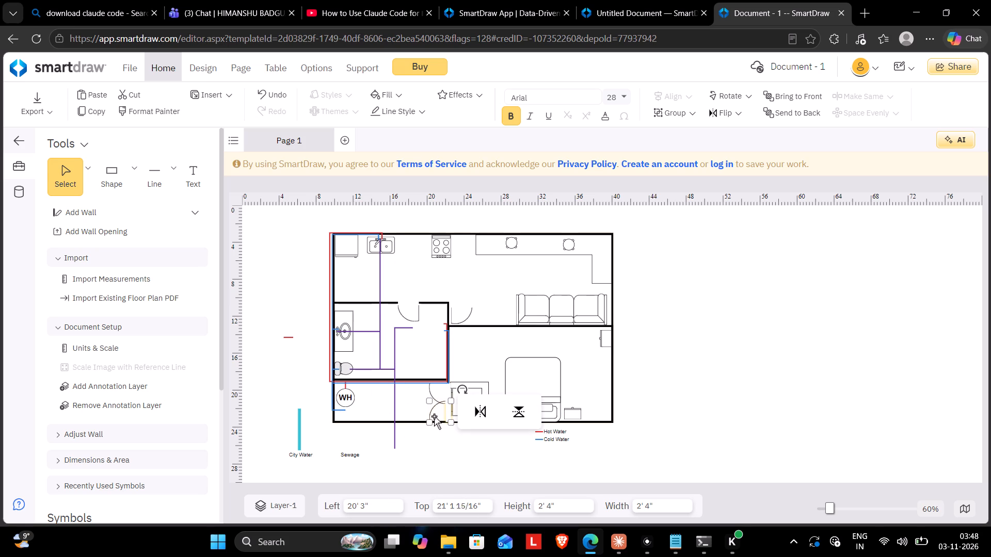
Move the water heater (WH) symbol away from the outer wall, to about Left 11' 4" and Top 20' 5".
click(372, 392)
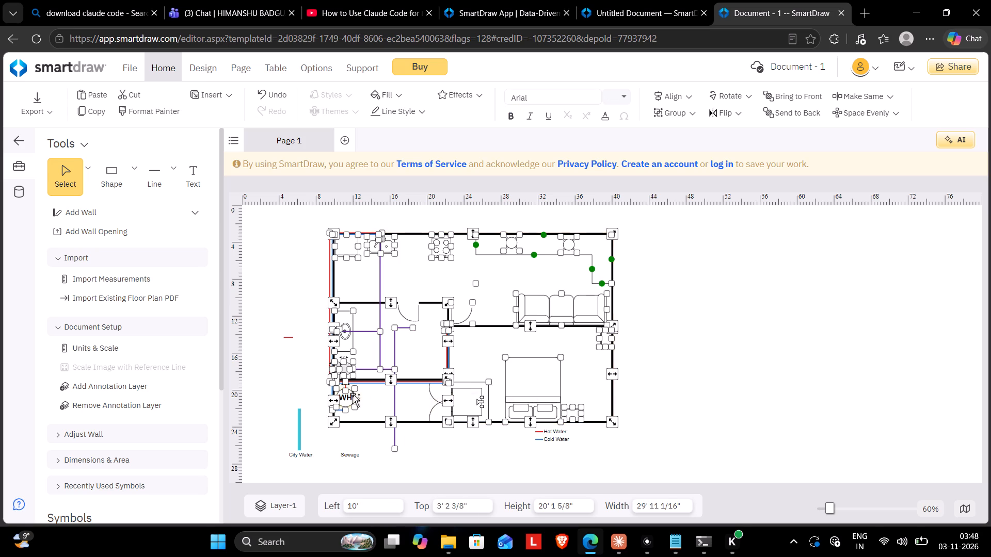
click(347, 405)
click(347, 405)
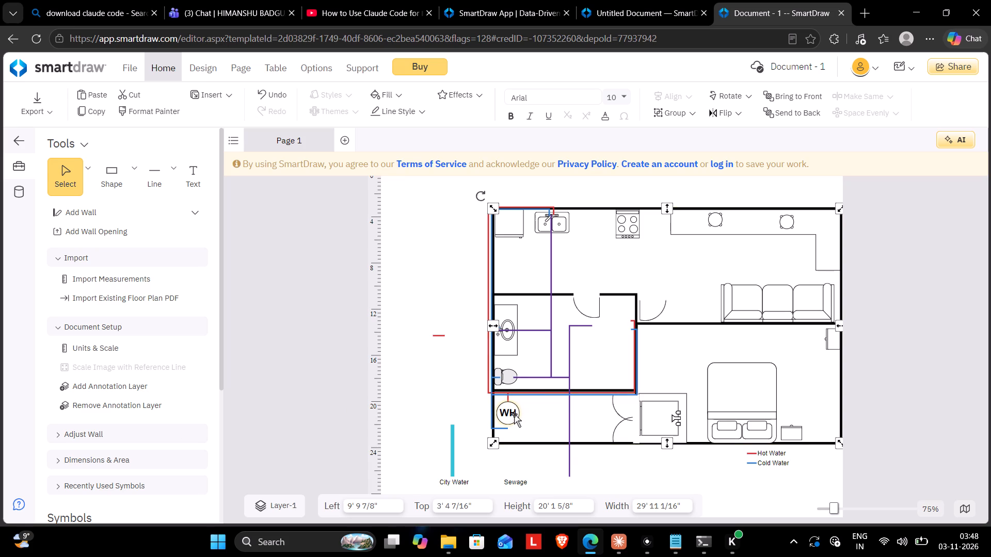
drag(514, 414, 532, 419)
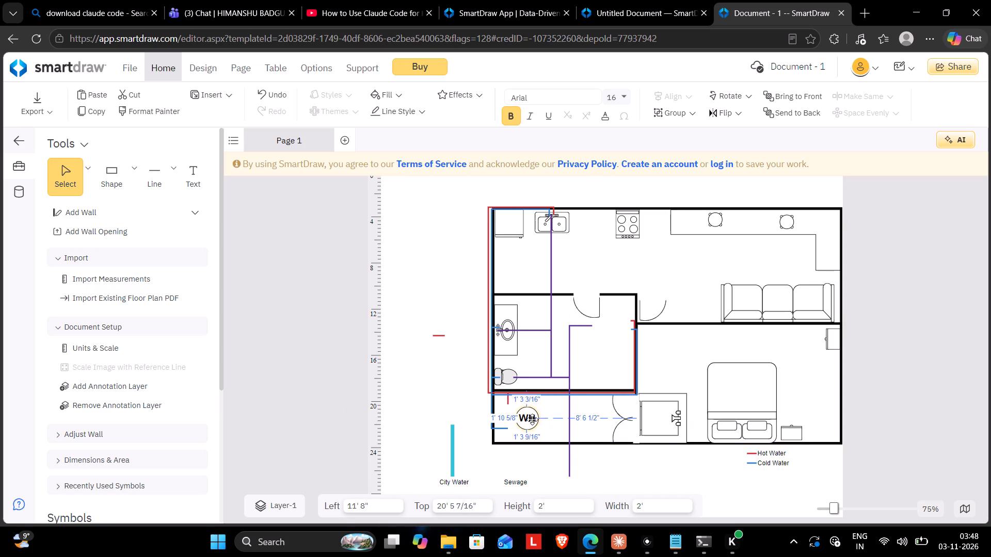
drag(532, 419, 530, 421)
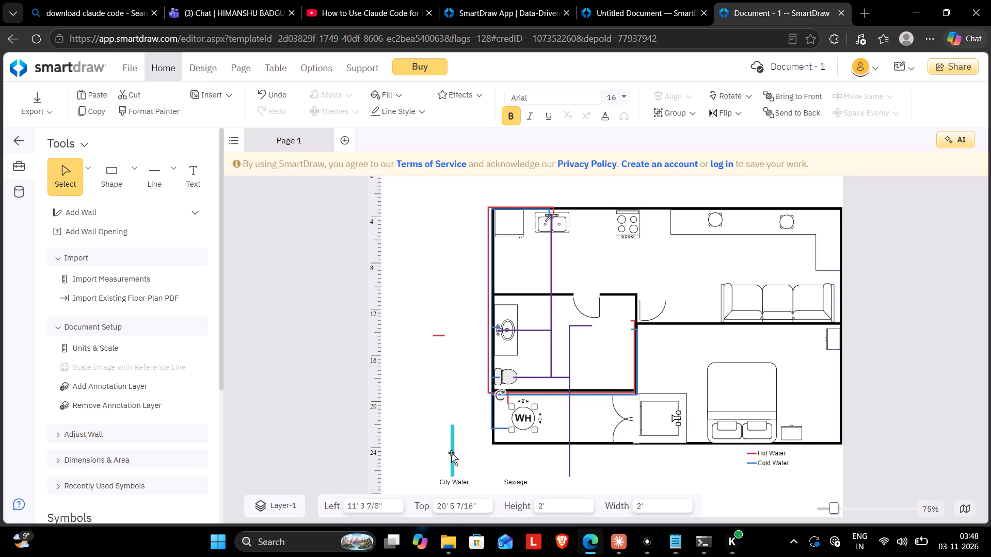
Move the thick City Water line against the water-heater room's lower wall, at about Left 10' 4" and Top 23' 4".
drag(452, 453, 522, 461)
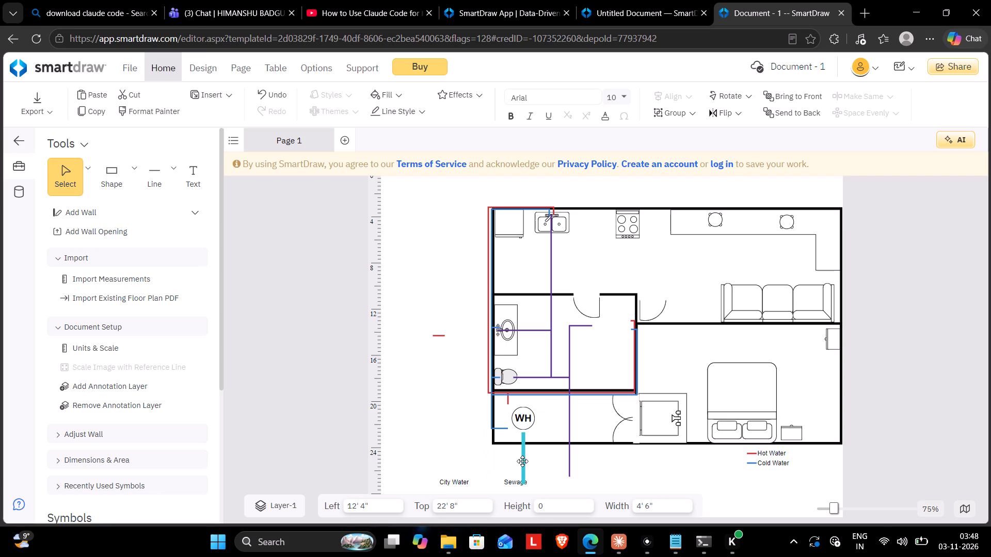
drag(522, 461, 522, 461)
drag(522, 461, 522, 460)
drag(522, 460, 522, 460)
drag(522, 460, 522, 460)
drag(522, 460, 522, 459)
drag(522, 459, 522, 462)
drag(522, 462, 523, 464)
drag(523, 464, 520, 468)
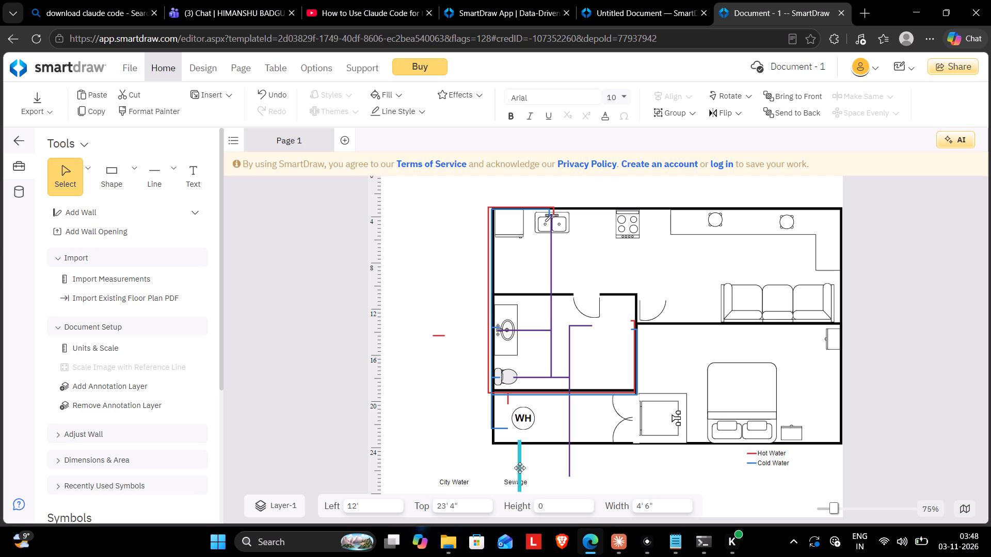
drag(520, 468, 516, 454)
drag(516, 454, 522, 452)
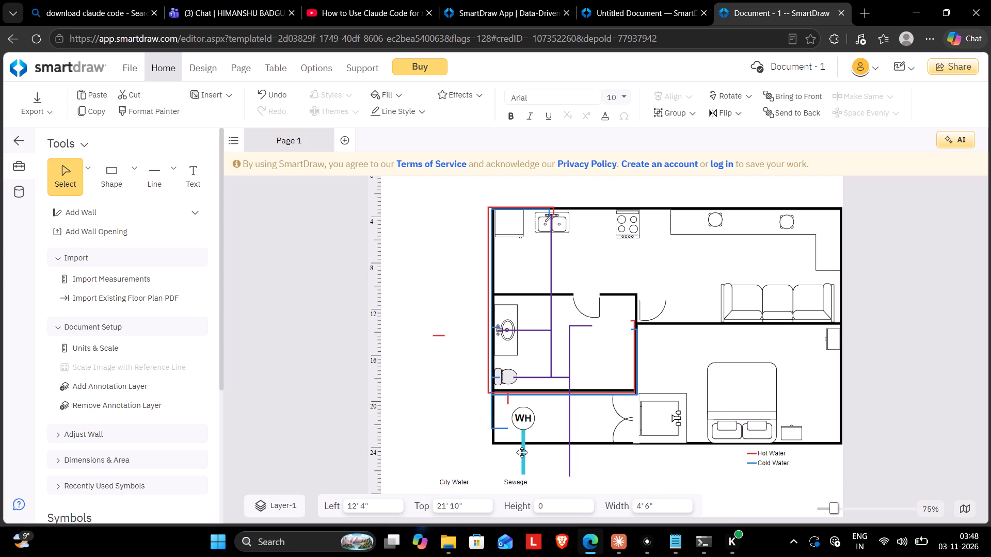
drag(522, 452, 522, 455)
drag(522, 455, 522, 454)
drag(522, 454, 522, 455)
drag(522, 455, 531, 456)
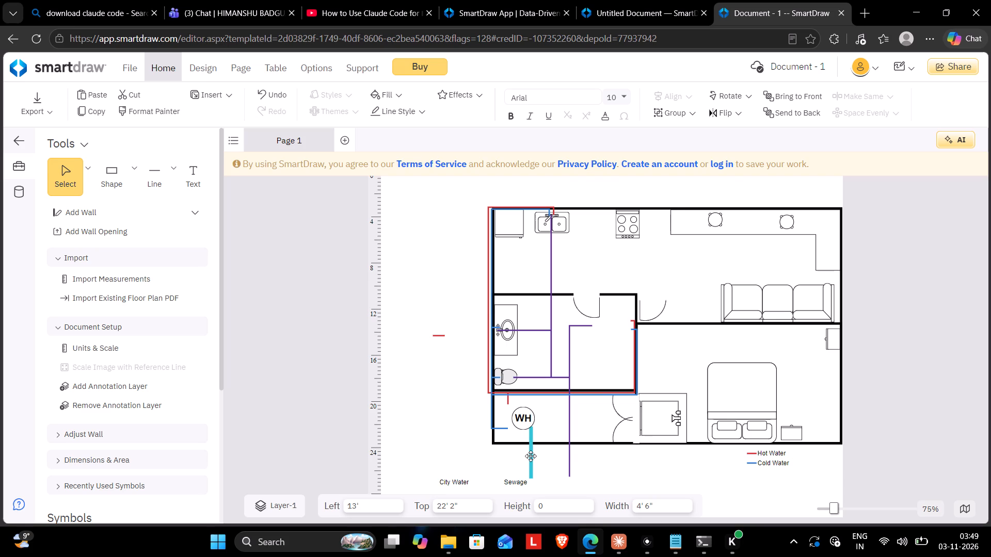
drag(531, 456, 521, 457)
drag(521, 457, 521, 458)
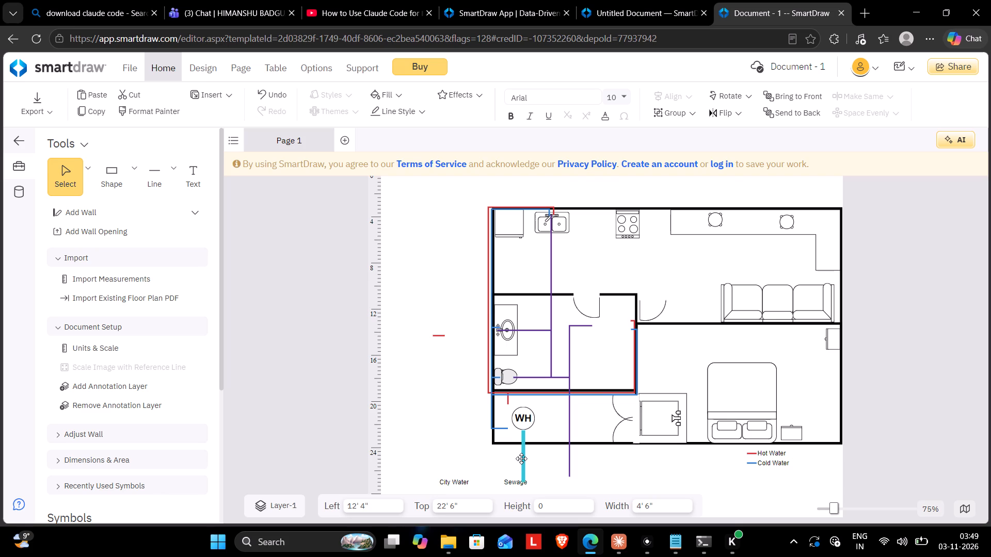
drag(521, 458, 521, 459)
drag(521, 459, 521, 461)
drag(521, 461, 504, 471)
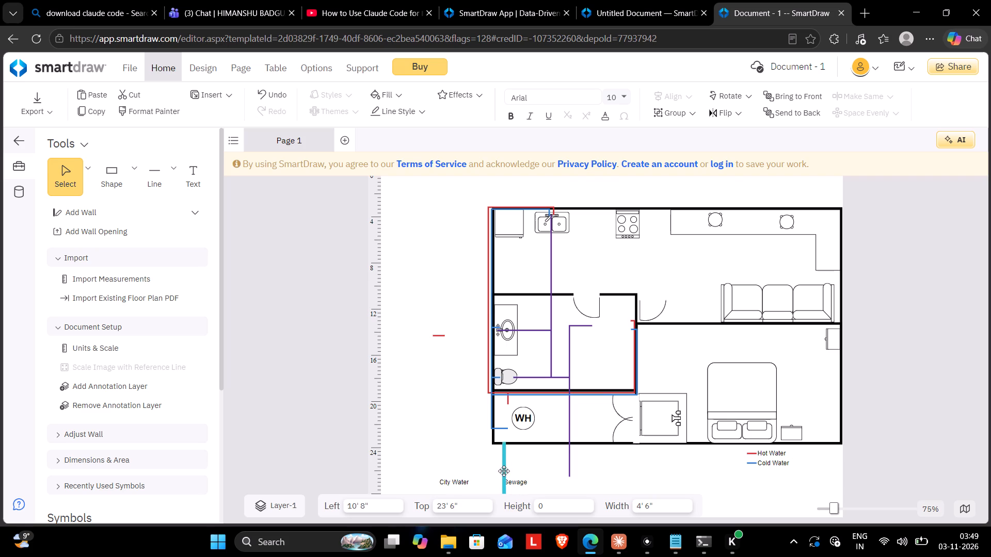
drag(504, 471, 510, 465)
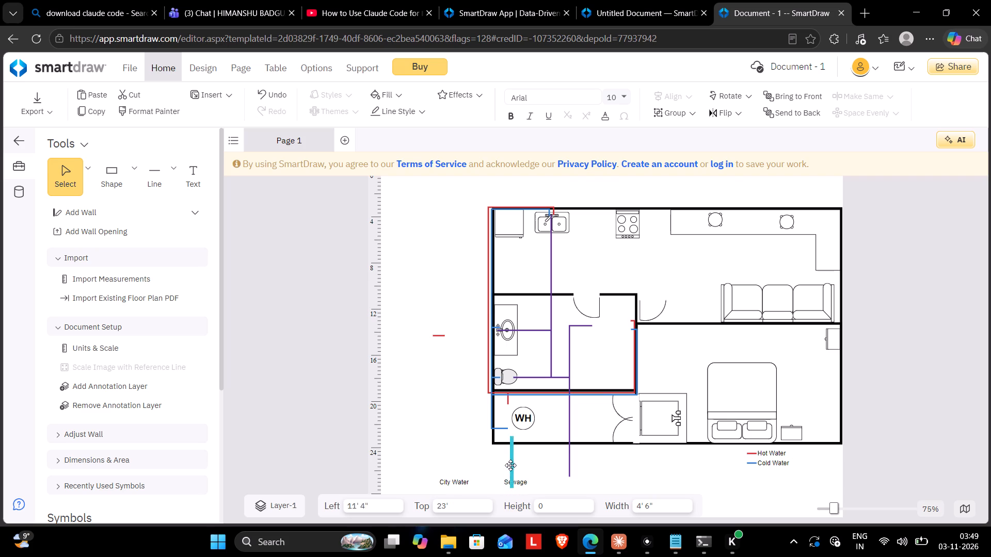
drag(510, 465, 500, 469)
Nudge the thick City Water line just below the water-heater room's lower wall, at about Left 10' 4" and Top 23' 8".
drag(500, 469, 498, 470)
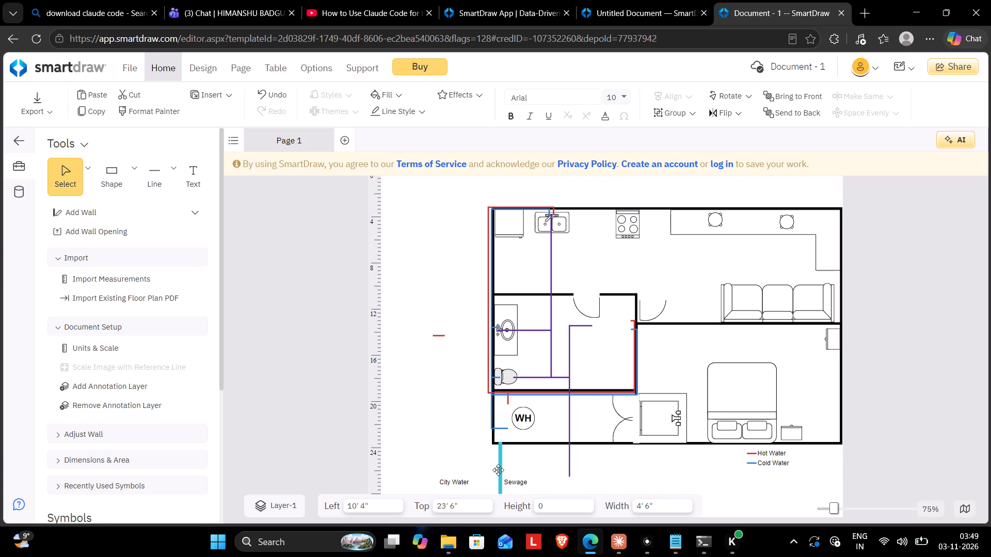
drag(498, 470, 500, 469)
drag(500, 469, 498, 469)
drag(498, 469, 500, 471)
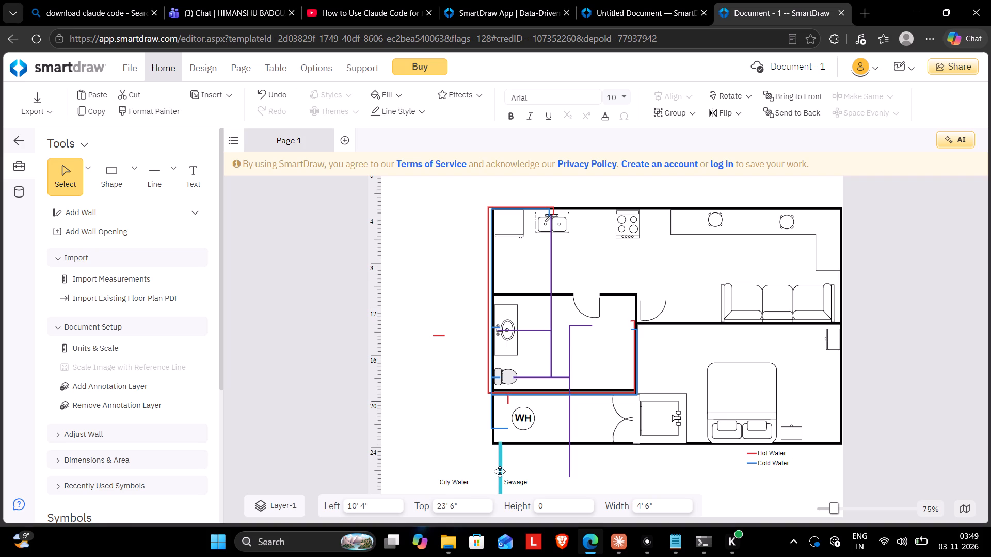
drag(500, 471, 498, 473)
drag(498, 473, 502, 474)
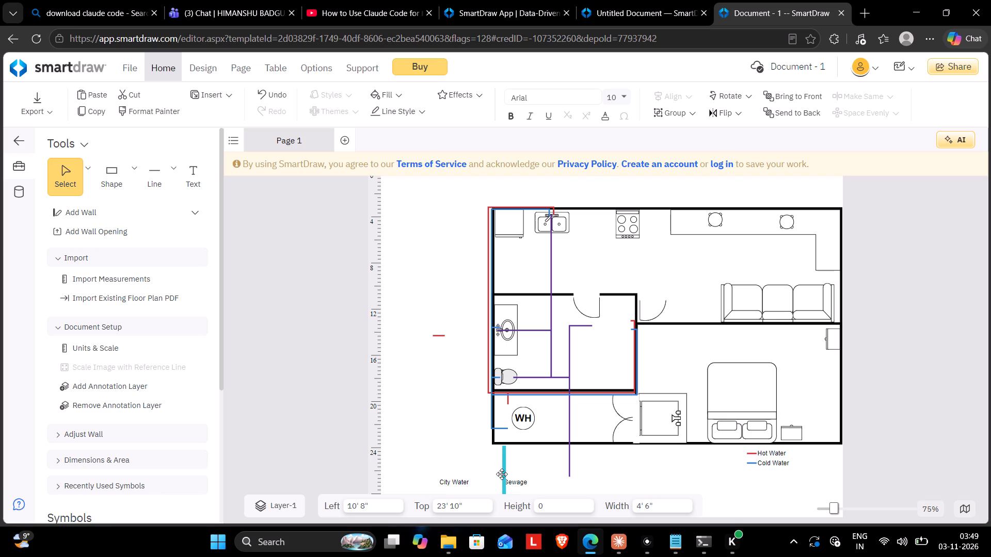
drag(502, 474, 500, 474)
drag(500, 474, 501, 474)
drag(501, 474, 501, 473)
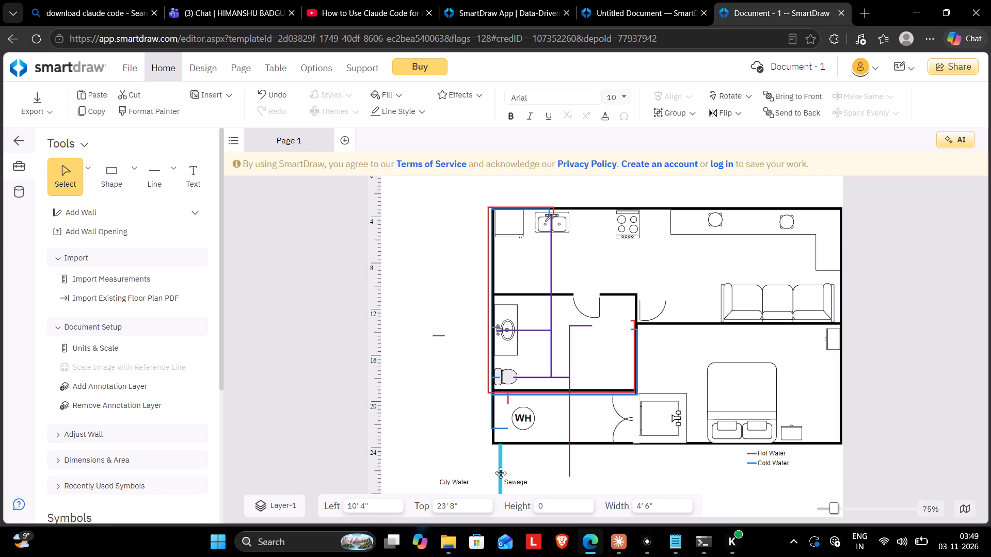
Move the thick City Water line directly beneath the water heater (WH) symbol, crossing the lower wall, at about Left 12' 4".
drag(501, 473, 483, 492)
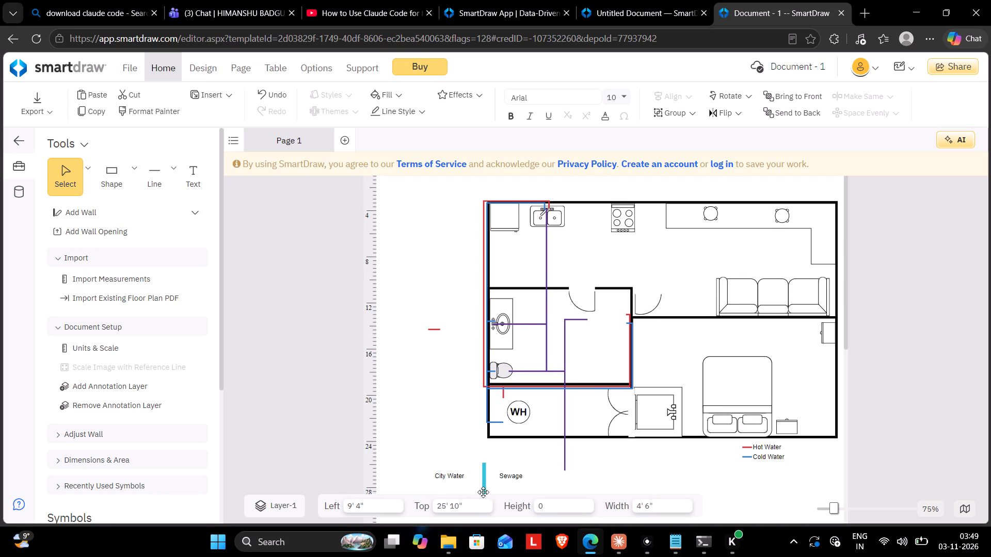
drag(483, 492, 507, 498)
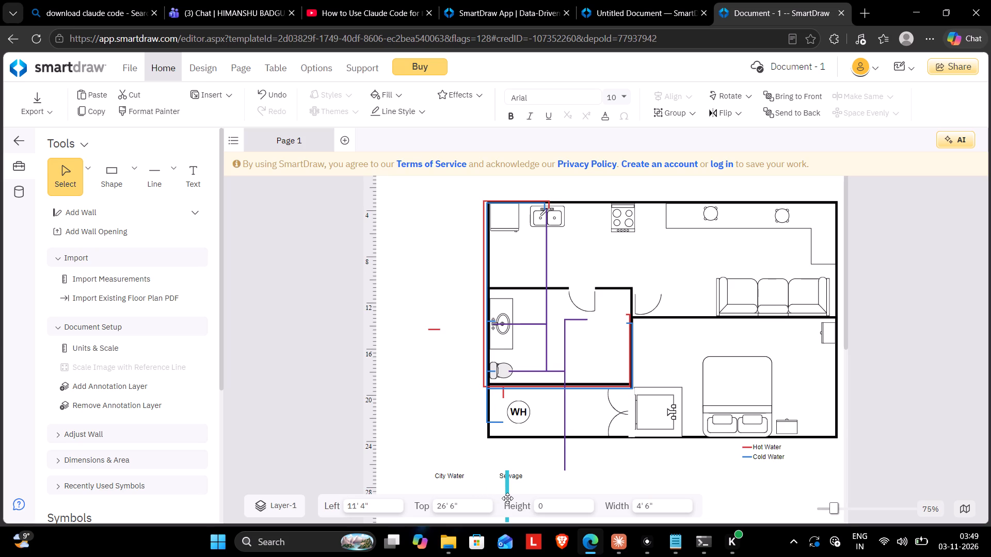
drag(507, 498, 507, 504)
drag(507, 504, 600, 497)
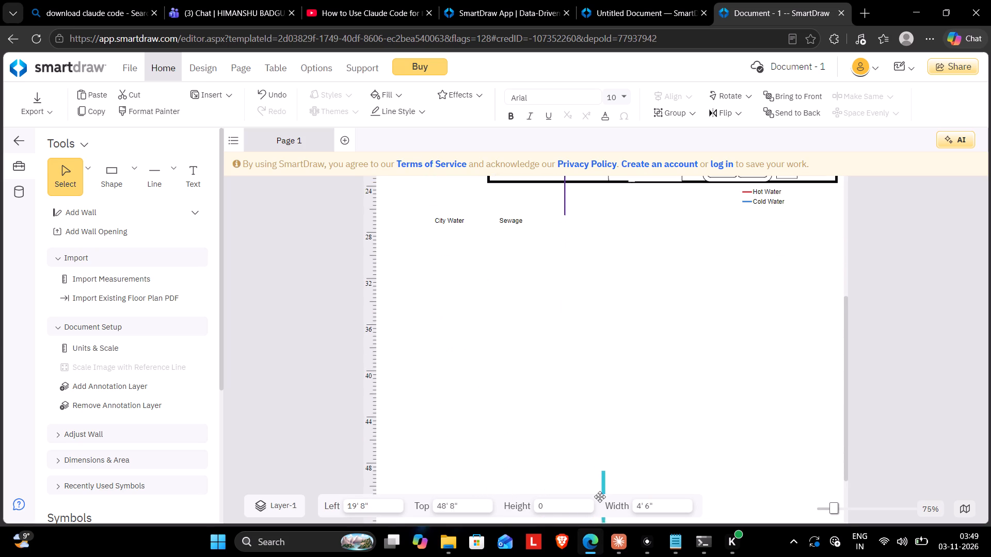
drag(600, 497, 521, 304)
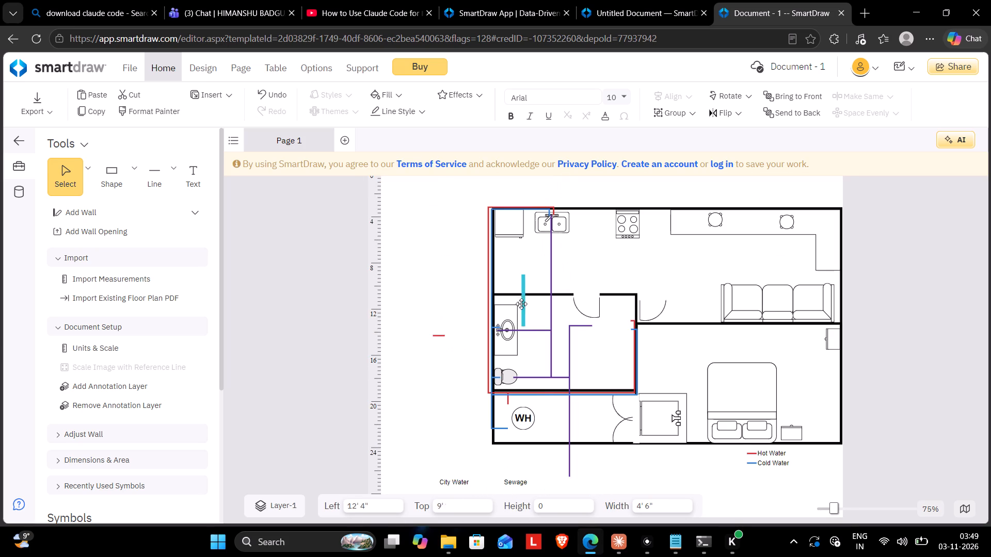
drag(521, 304, 523, 447)
drag(523, 447, 523, 445)
Move the door outside the bathroom into the bathroom, onto the upper end of the sewage line, at about Left 16' 6" and Top 13' 2".
drag(647, 310, 589, 372)
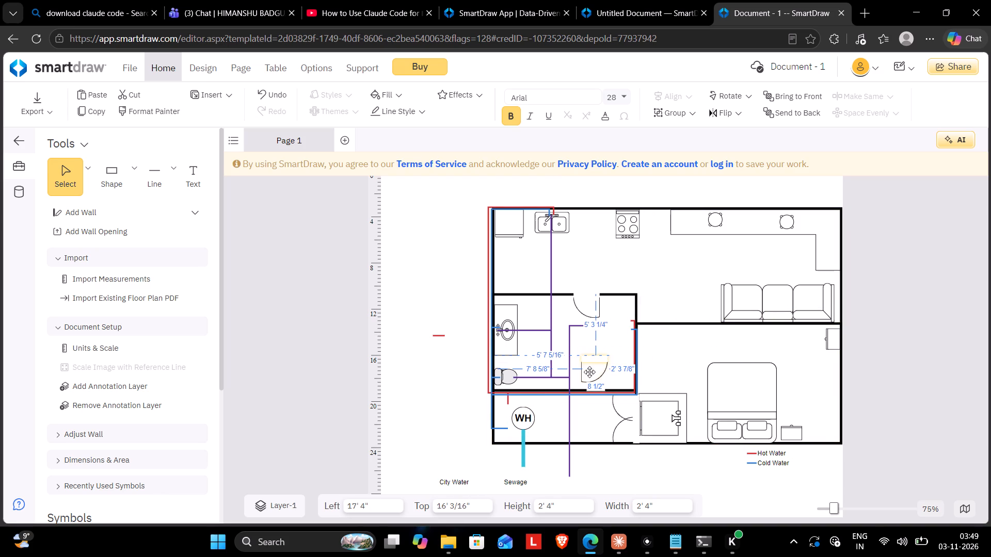
drag(589, 372, 576, 344)
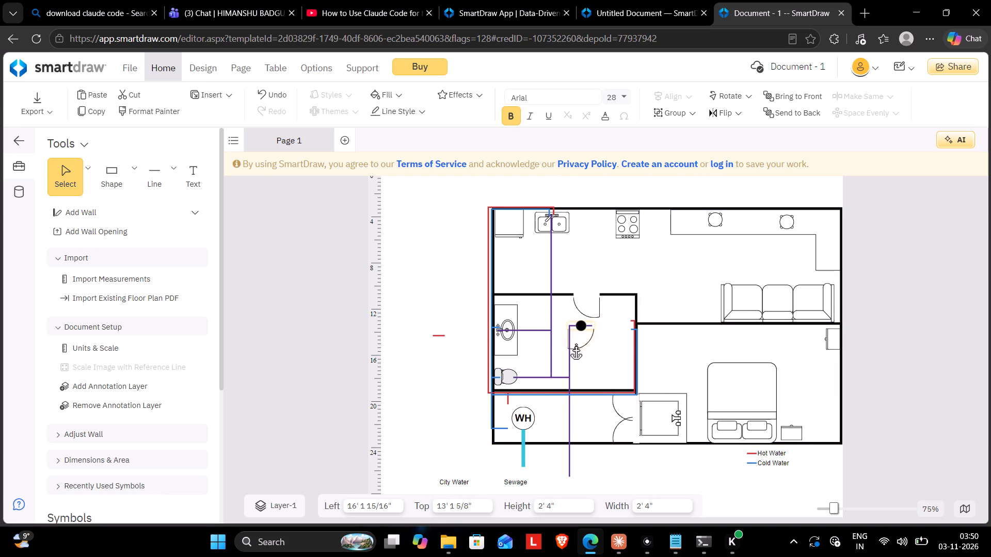
drag(576, 344, 580, 344)
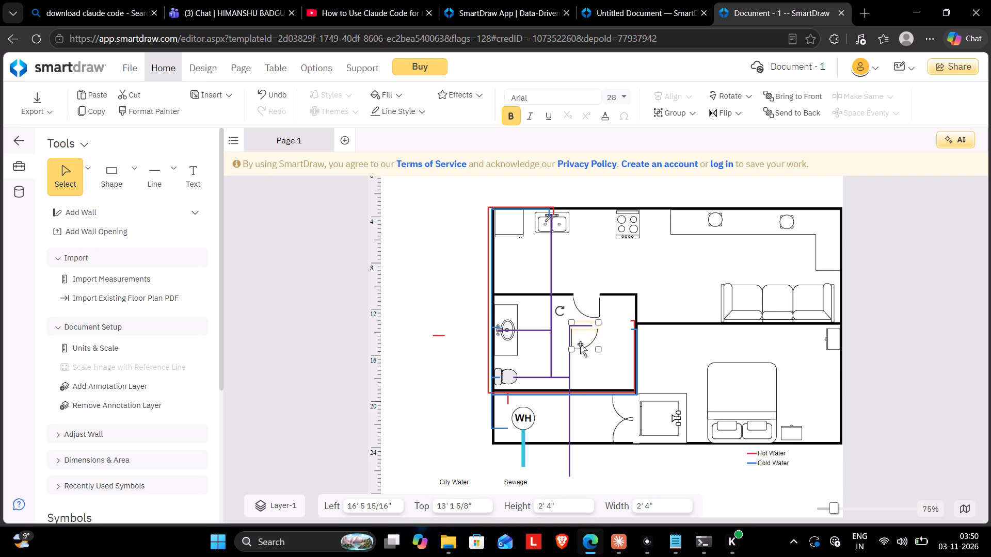
Move the bathroom's upper-wall door to the wall between the living room and bedroom, at about Left 22' 6" and Top 12' 11".
drag(587, 297, 658, 324)
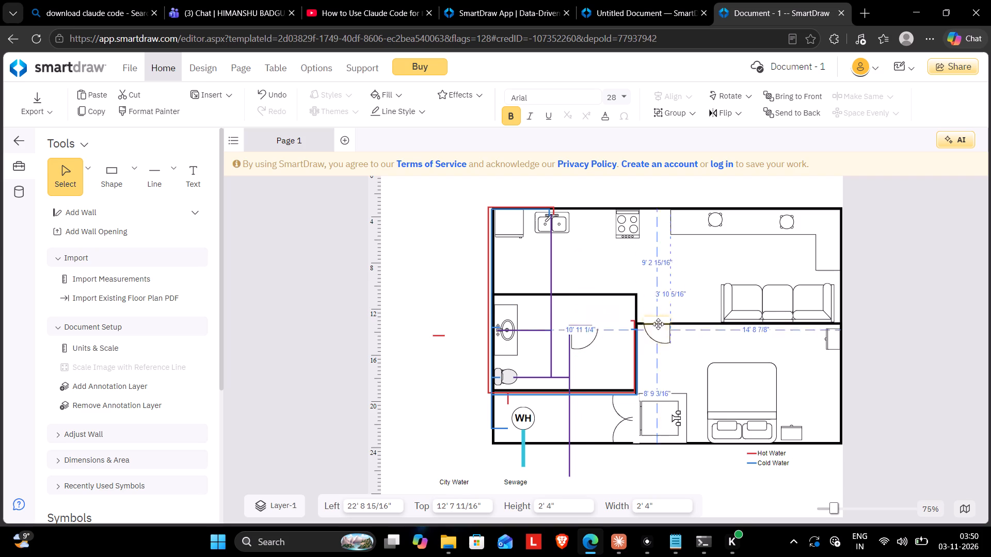
drag(658, 324, 652, 332)
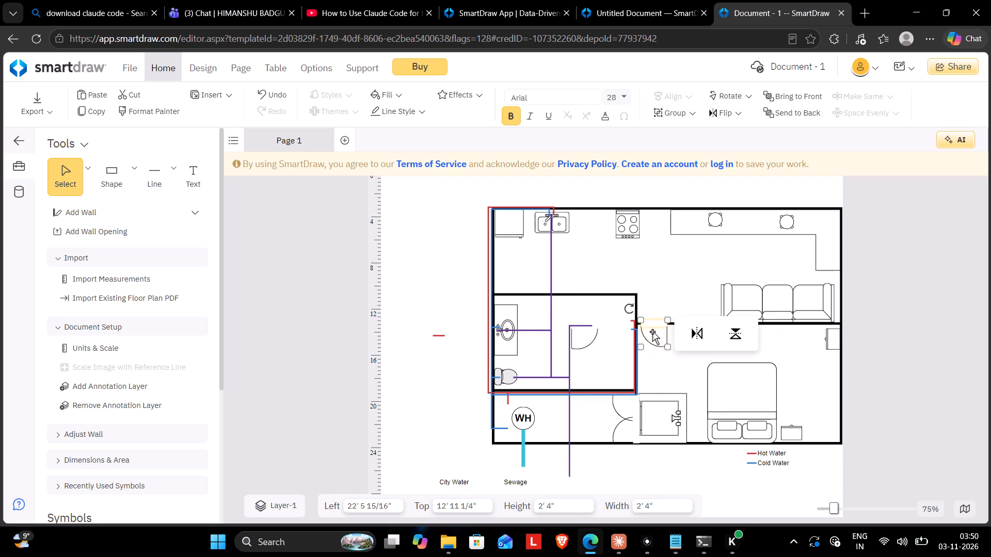
Rotate the door on the bedroom's upper wall to about 85°.
drag(631, 308, 649, 308)
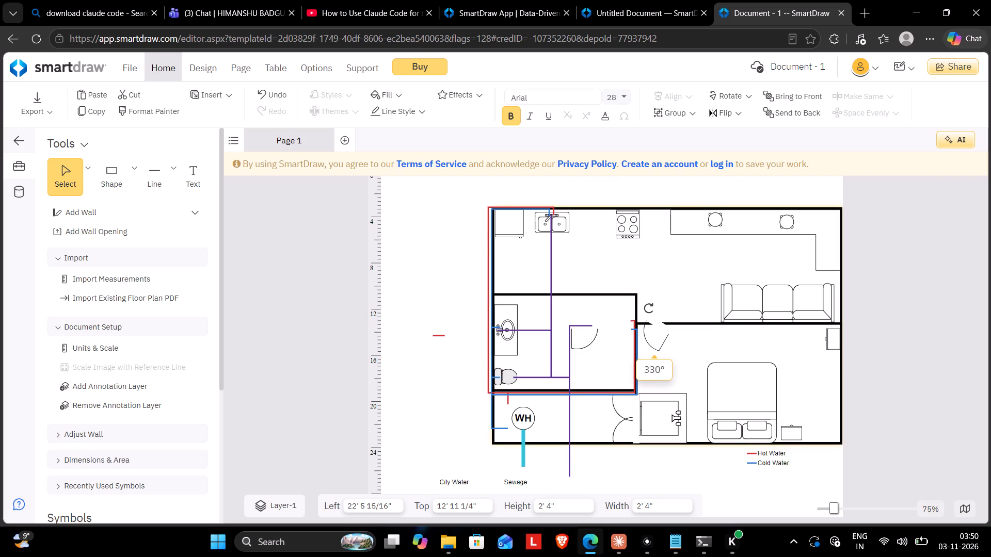
drag(649, 308, 653, 341)
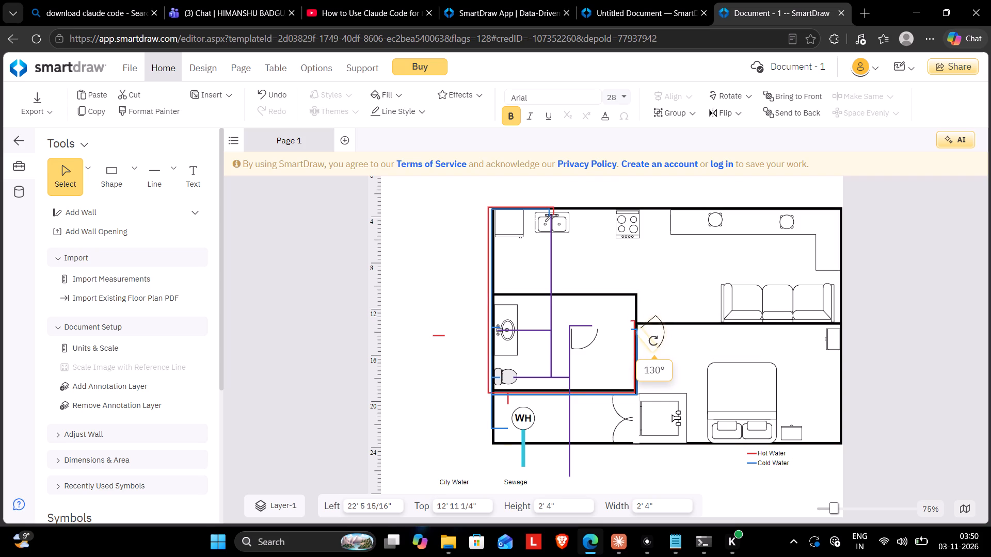
drag(653, 341, 652, 335)
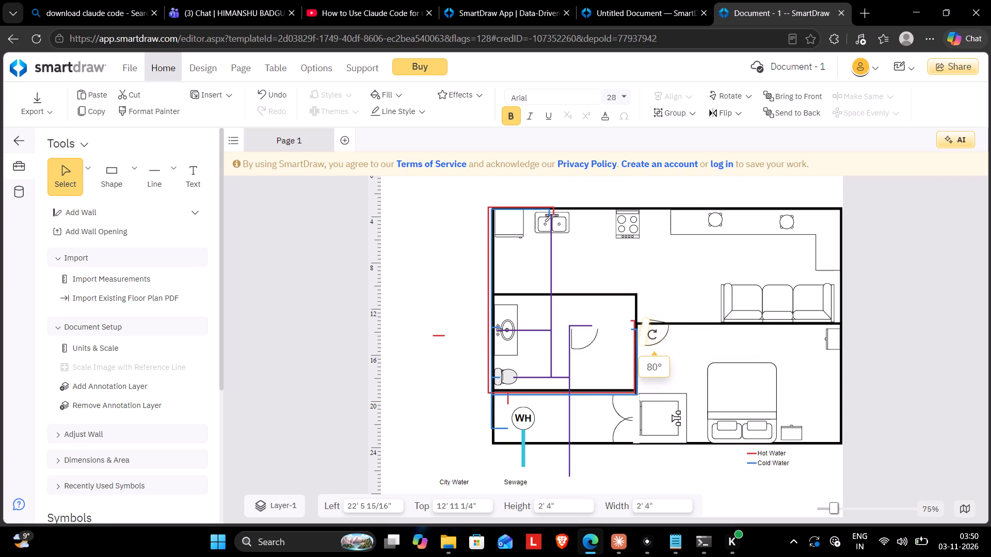
drag(652, 335, 626, 355)
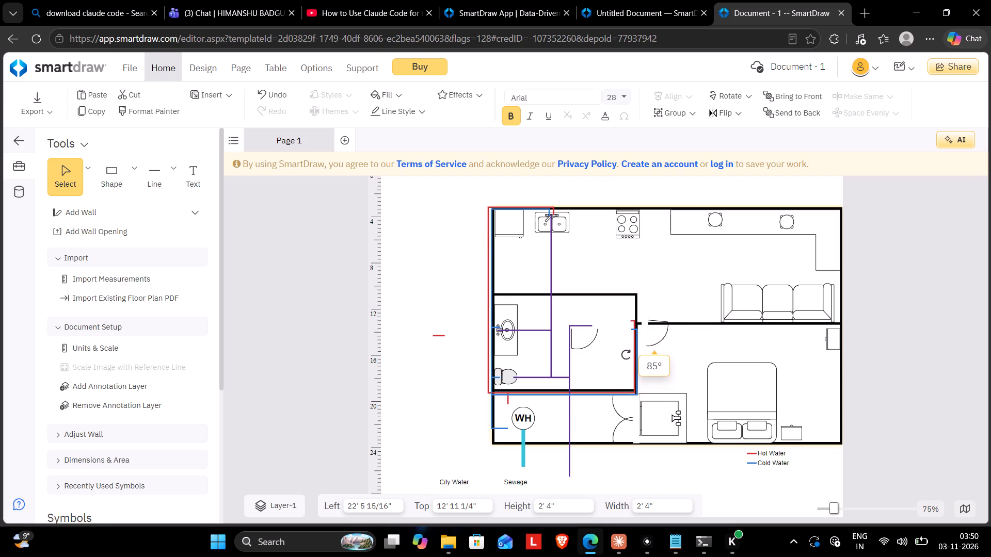
drag(626, 355, 628, 360)
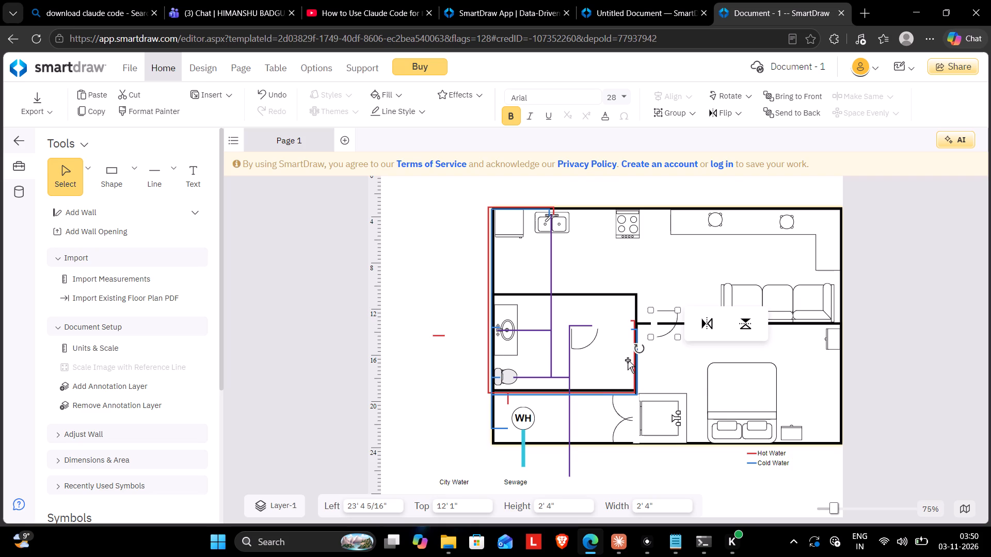
Attach the rotated door to the wall between the bathroom and bedroom, at about Left 21' 10" and Top 13' 2".
drag(667, 327, 661, 346)
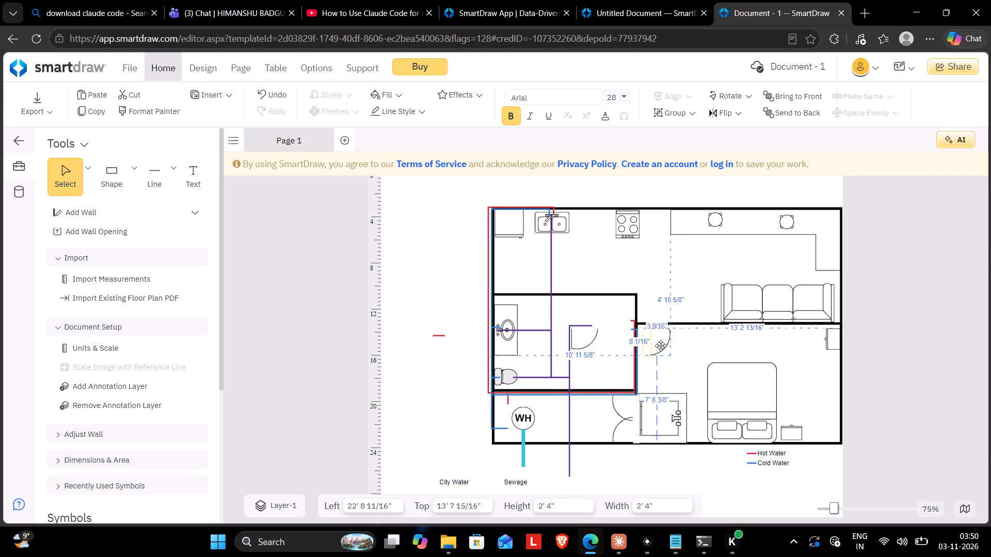
drag(661, 346, 653, 341)
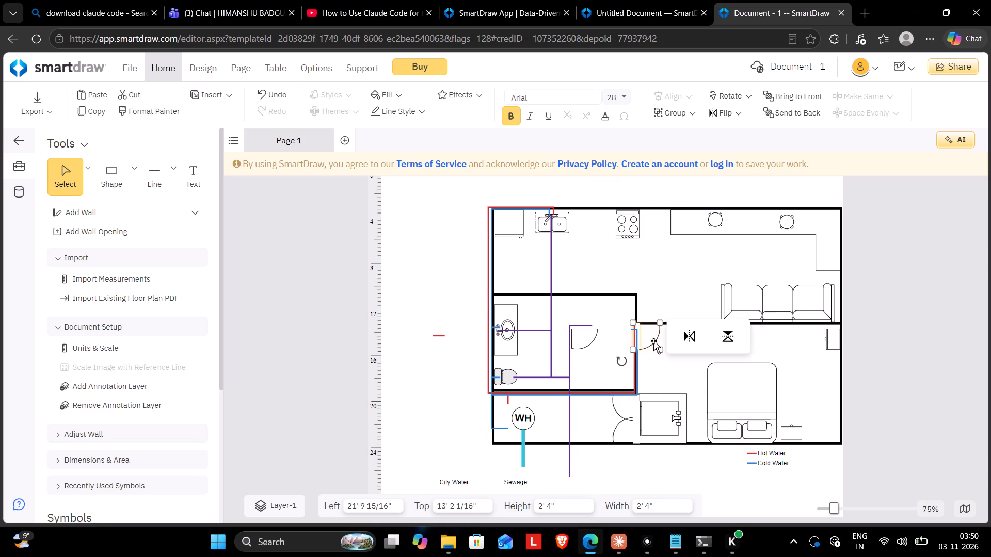
click(653, 341)
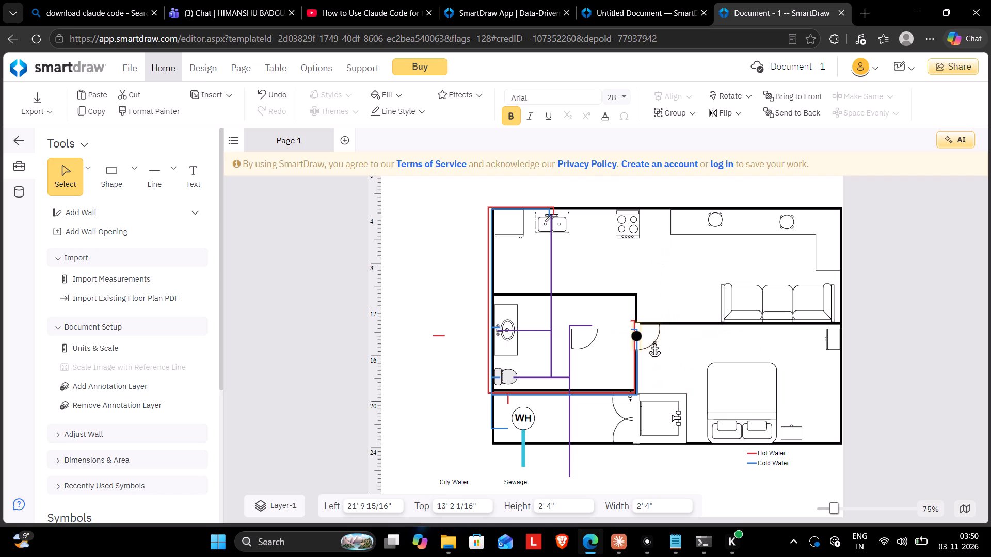
Move the living-room sofa next to the bathroom's side wall, at about Left 22' 2" and Top 9' 8".
click(756, 298)
drag(756, 298, 671, 301)
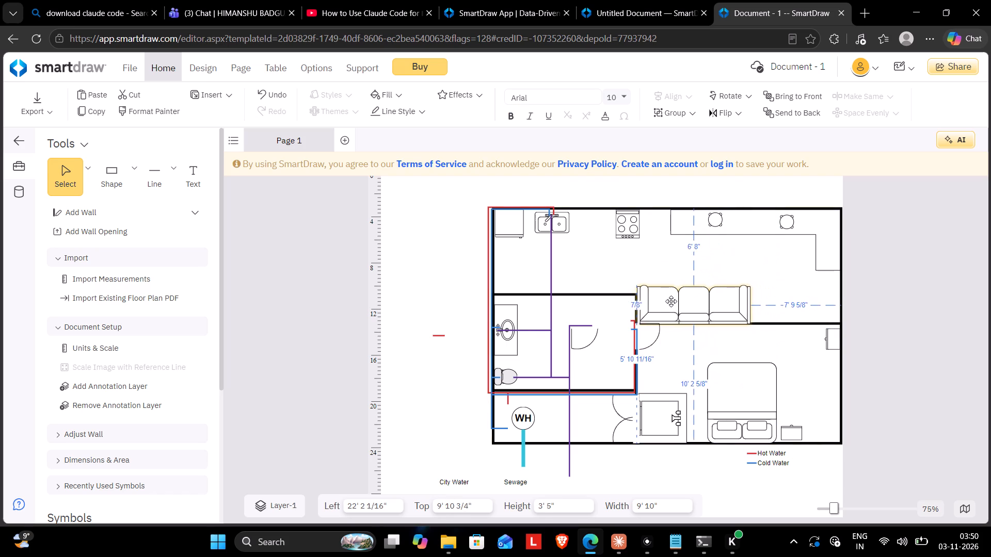
drag(671, 301, 671, 298)
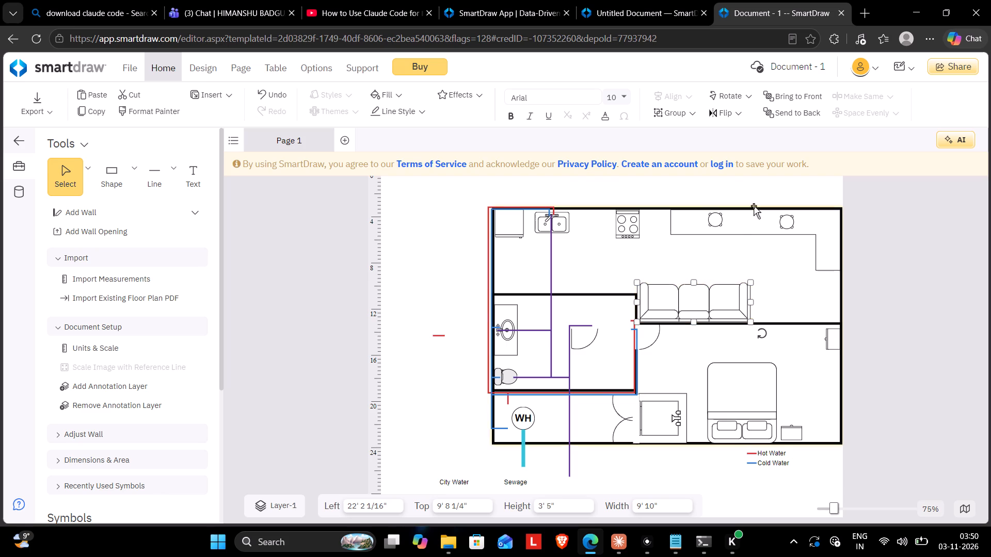
Select the whole floor plan and shift it slightly, to about Left 9' 8" and Top 3' 4".
click(721, 269)
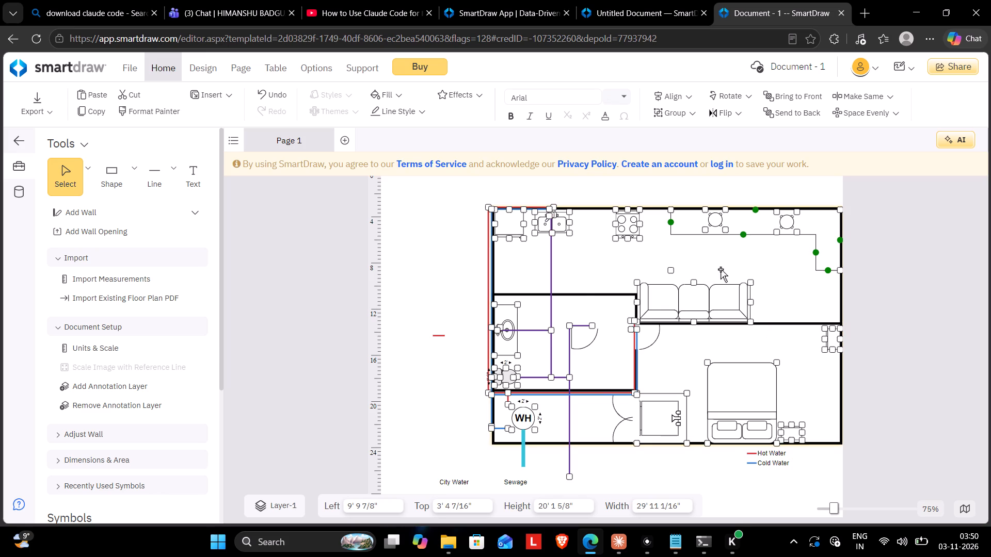
click(507, 226)
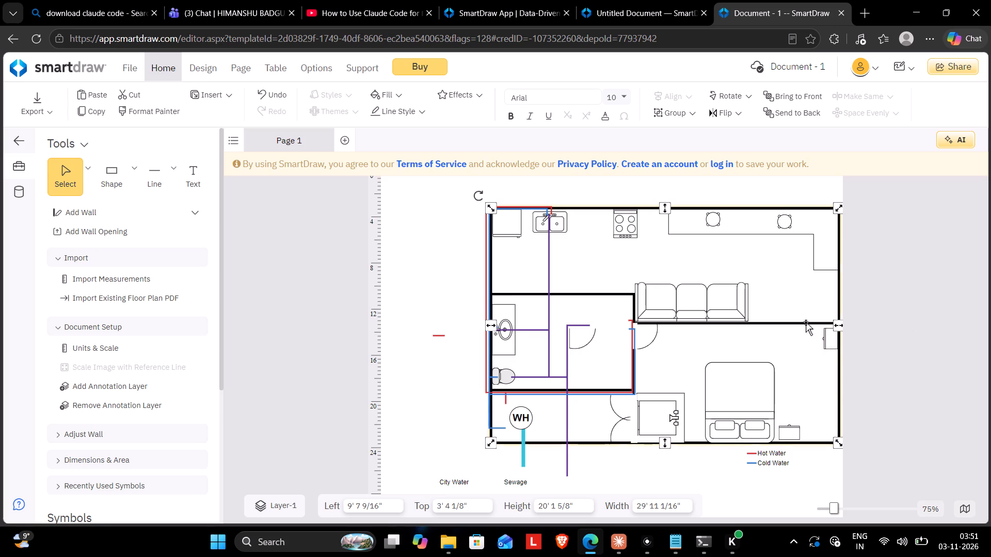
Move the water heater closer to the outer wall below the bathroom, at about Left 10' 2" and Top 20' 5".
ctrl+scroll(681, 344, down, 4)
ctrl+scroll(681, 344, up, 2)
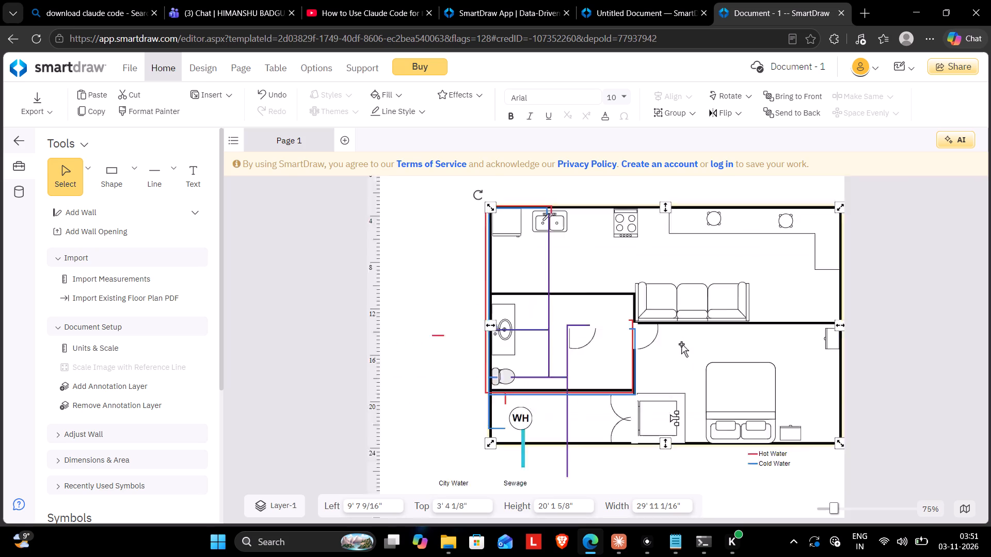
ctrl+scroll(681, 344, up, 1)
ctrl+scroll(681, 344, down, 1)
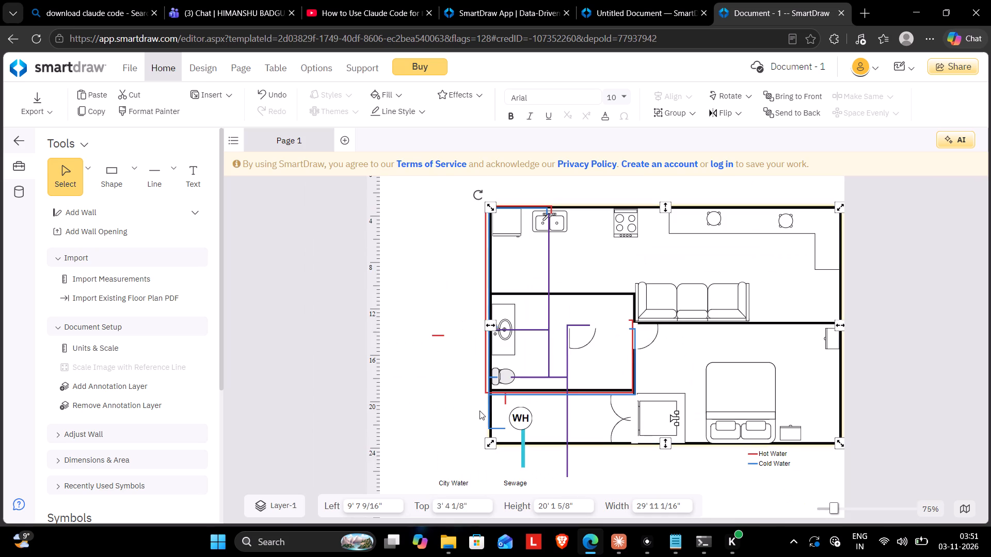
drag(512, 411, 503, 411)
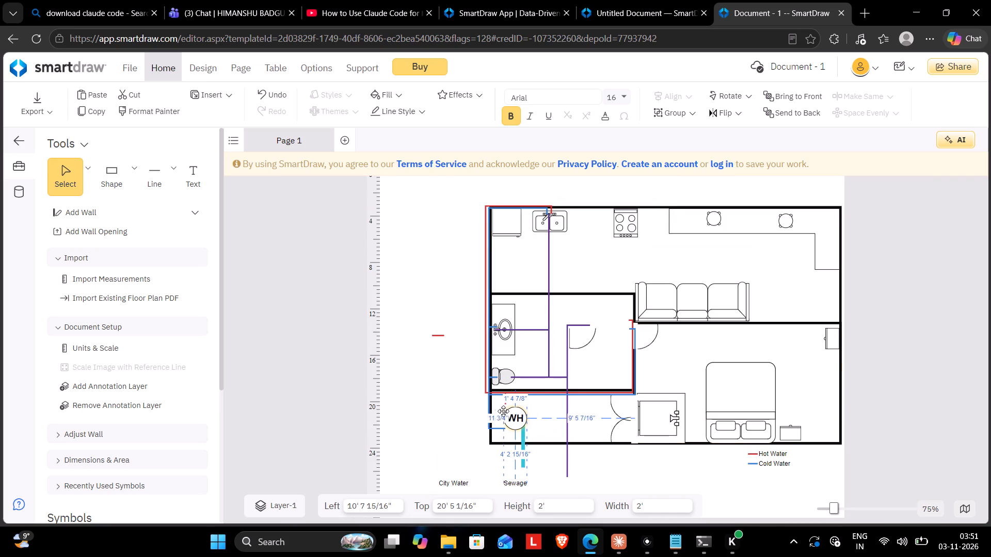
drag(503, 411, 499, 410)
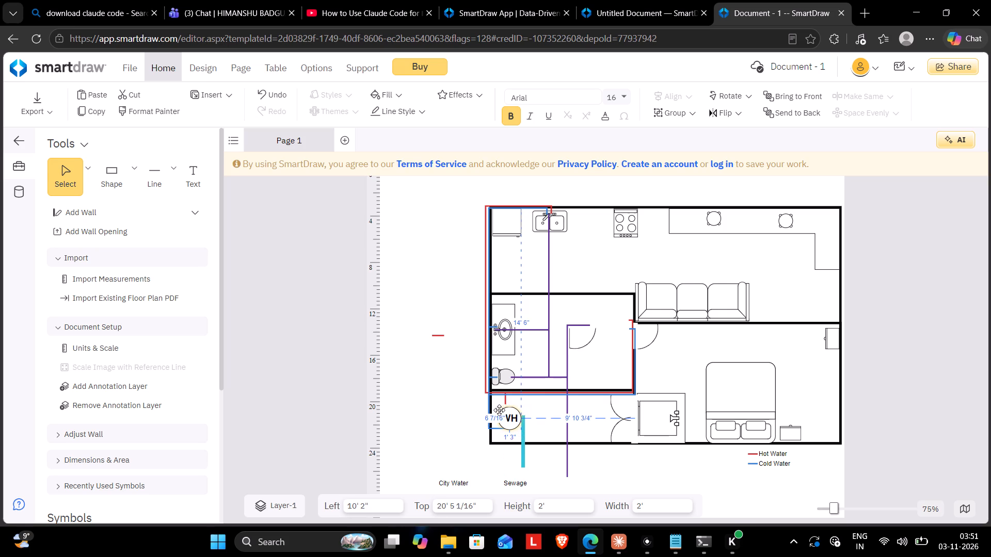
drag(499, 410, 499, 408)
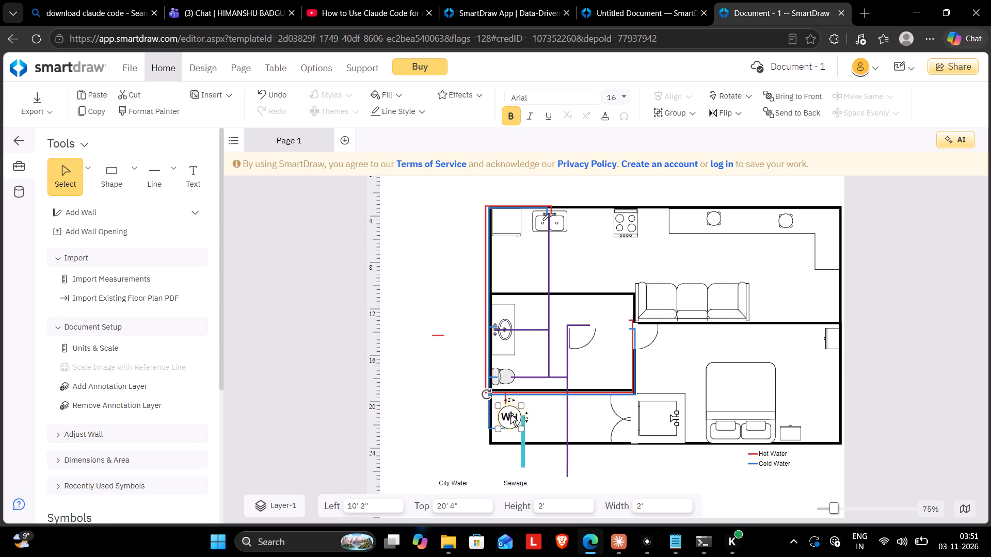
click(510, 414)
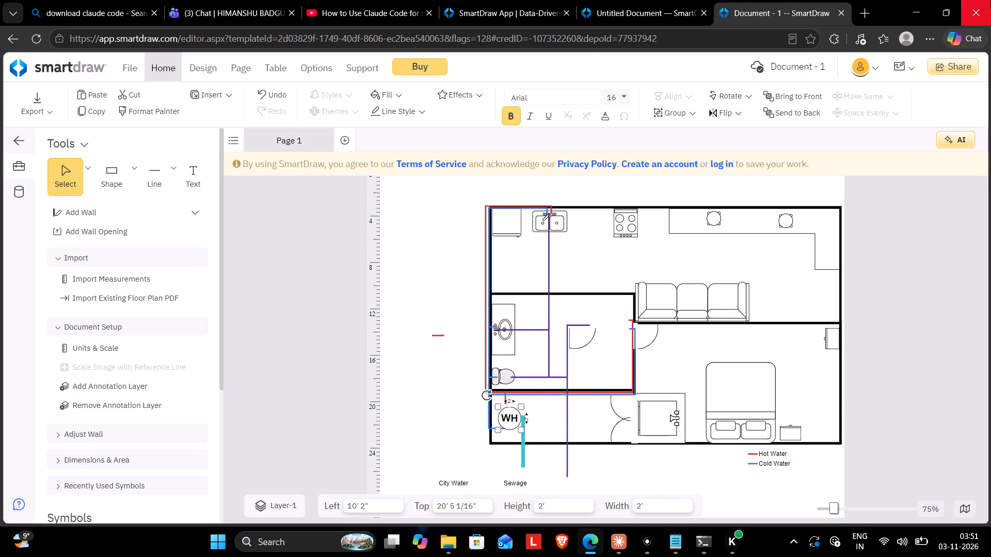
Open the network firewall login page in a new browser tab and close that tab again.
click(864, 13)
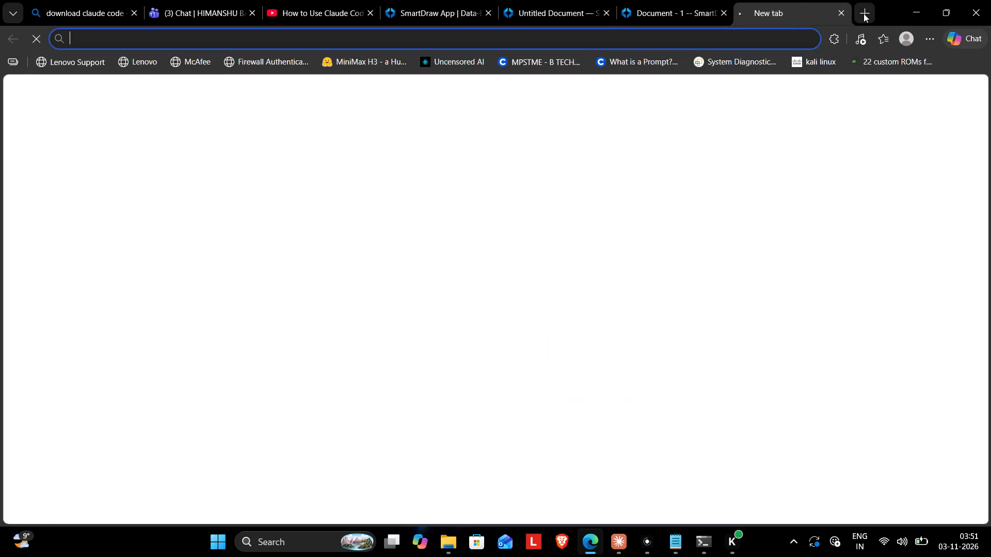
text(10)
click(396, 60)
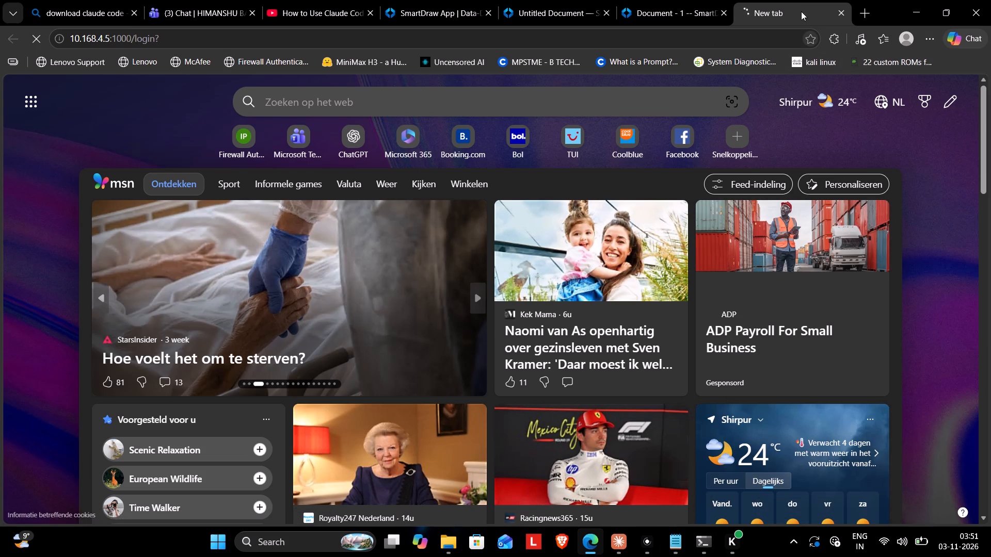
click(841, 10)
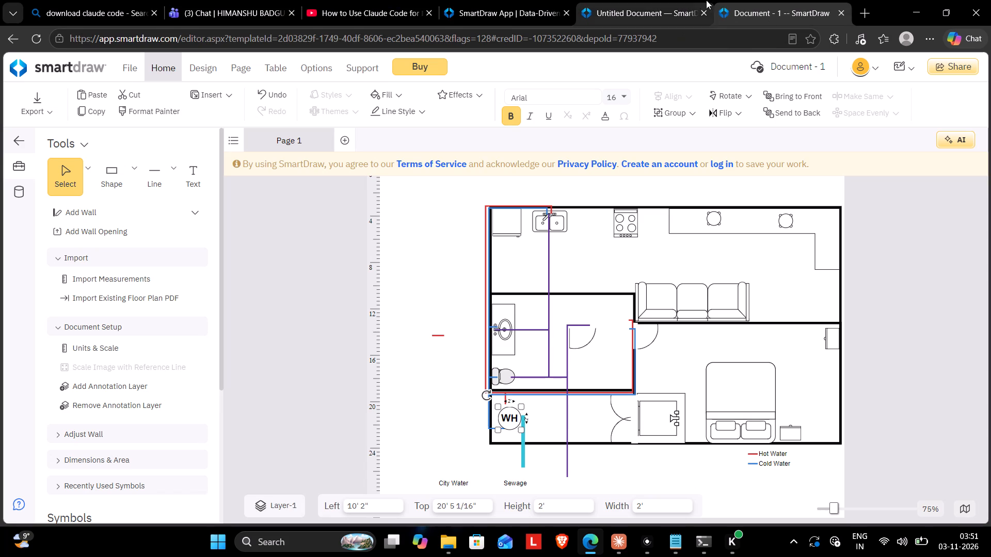
Move the stove from the kitchen's upper wall to the corner above the bathroom sink, at about Left 9' 7" and Top 8' 2".
click(587, 335)
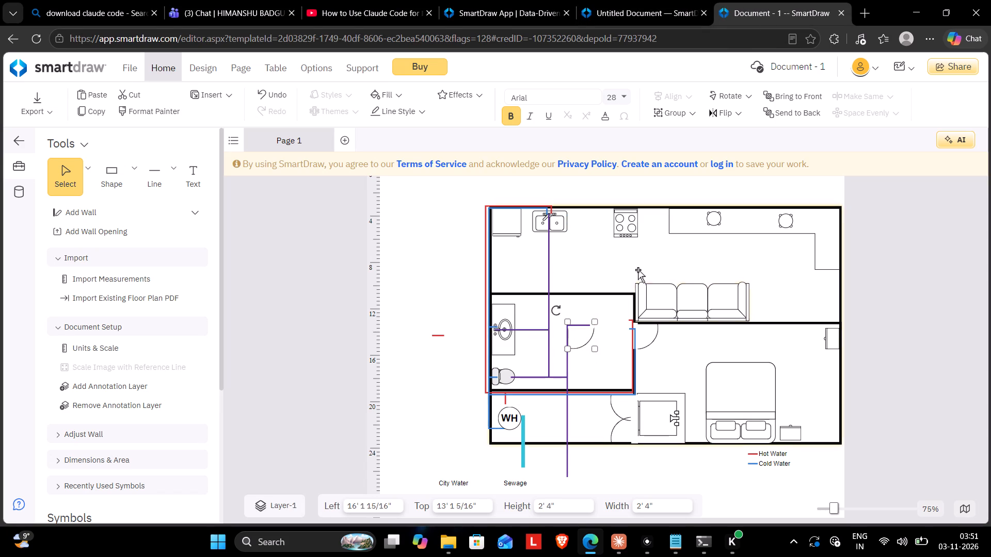
drag(631, 224, 552, 268)
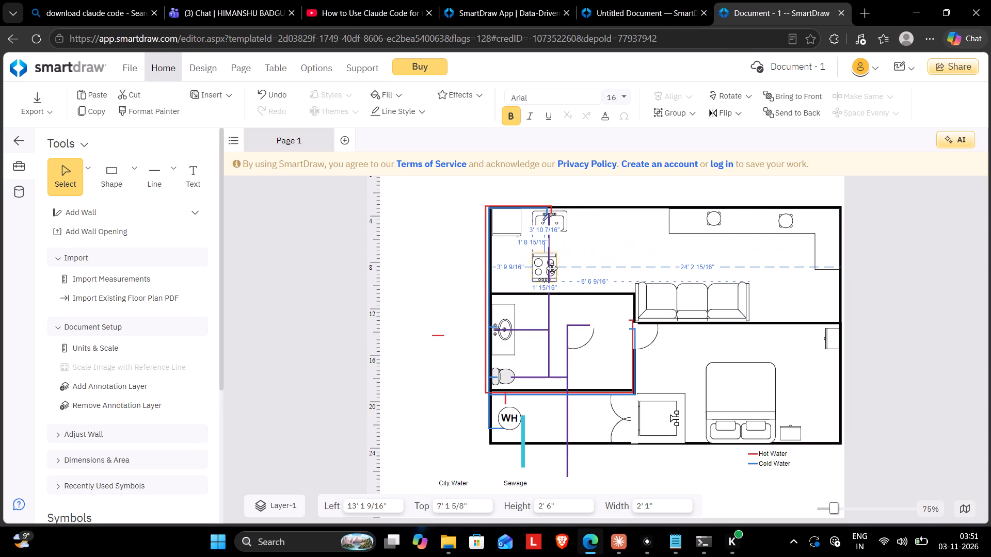
drag(552, 268, 595, 264)
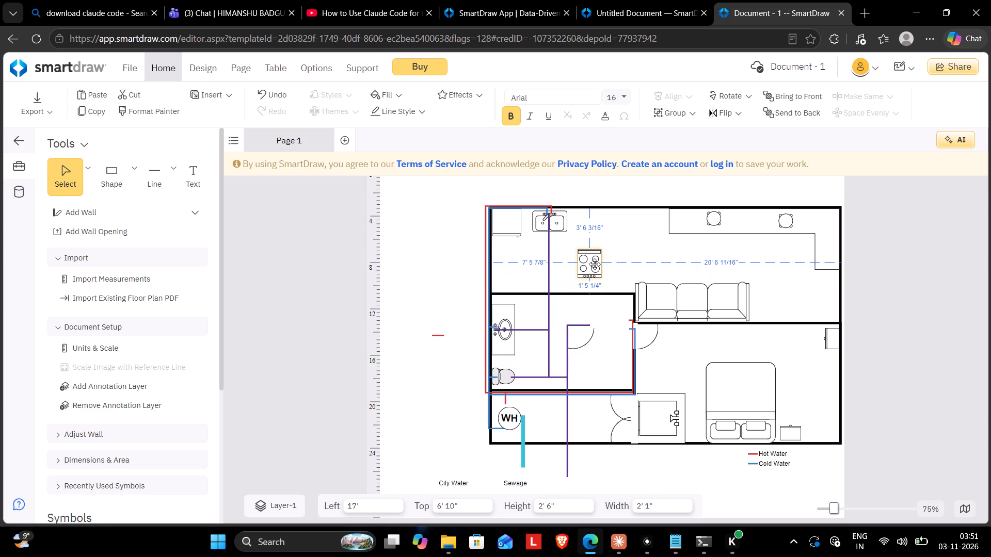
drag(595, 264, 599, 266)
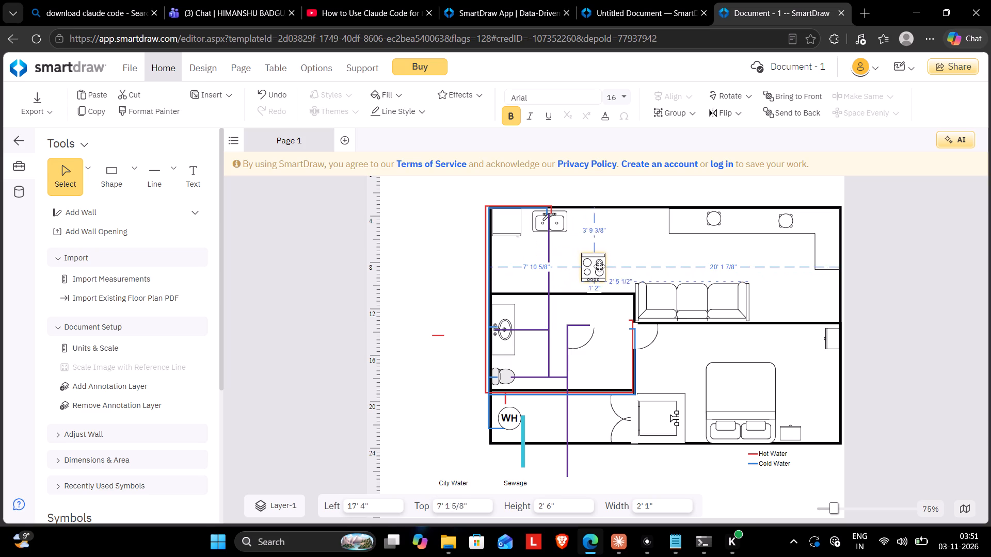
drag(599, 266, 599, 264)
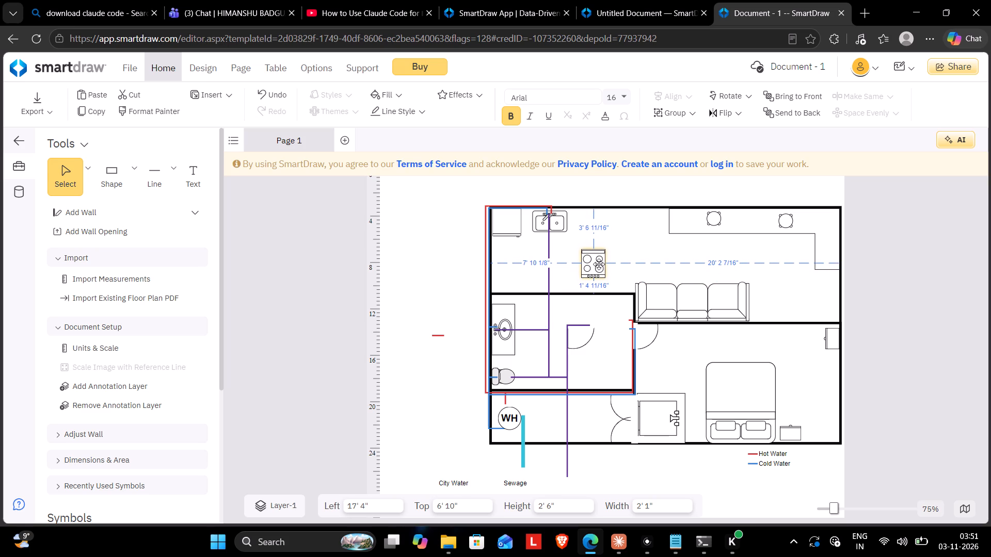
drag(599, 264, 614, 260)
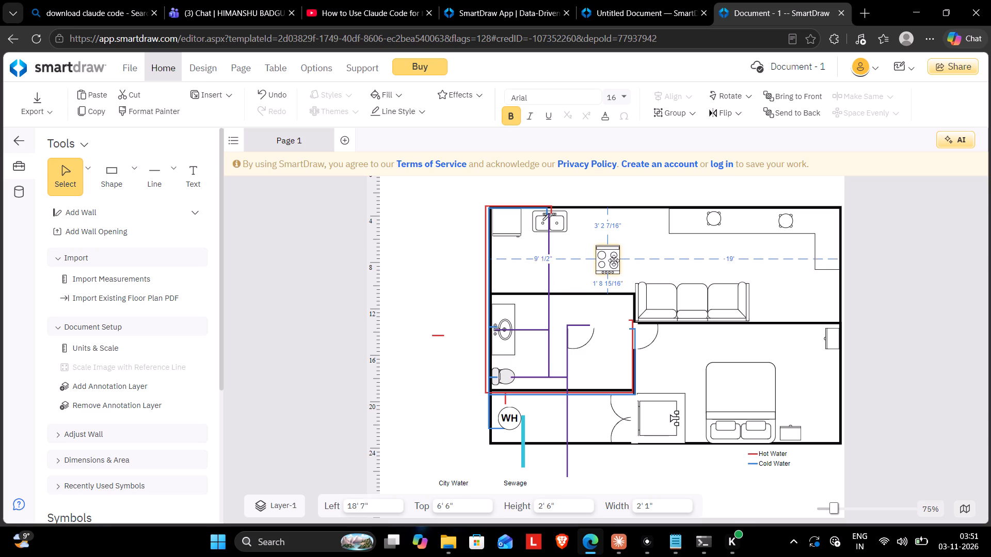
drag(614, 260, 615, 260)
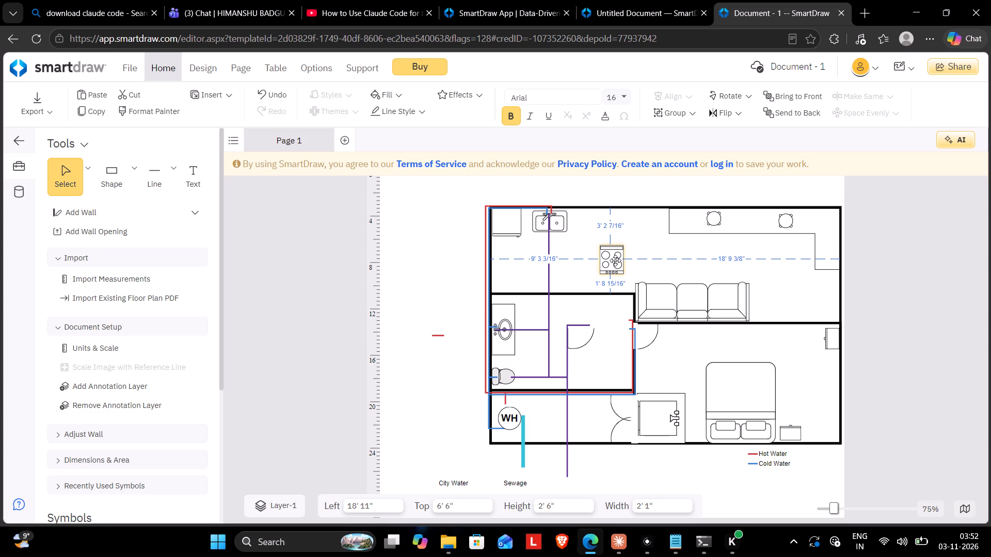
drag(615, 260, 620, 268)
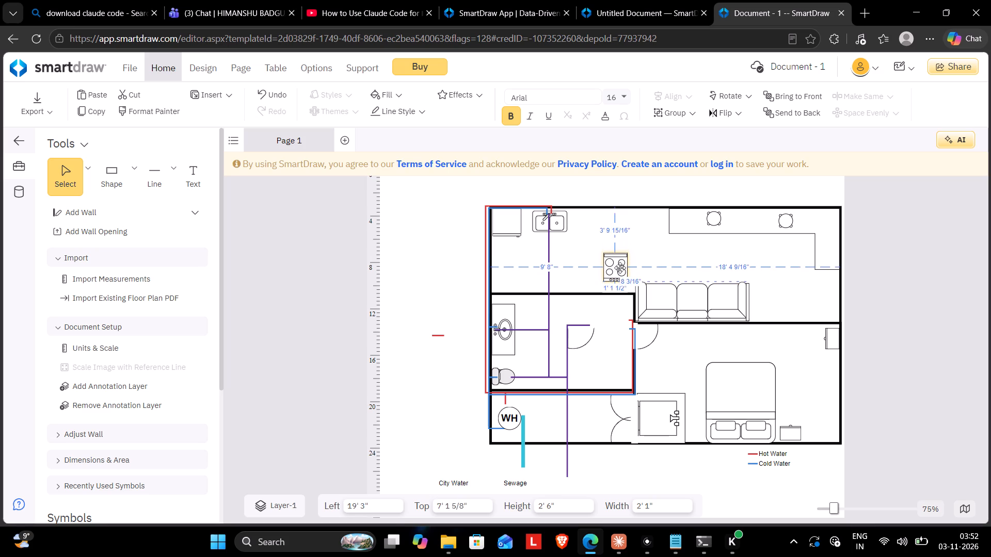
drag(620, 268, 609, 259)
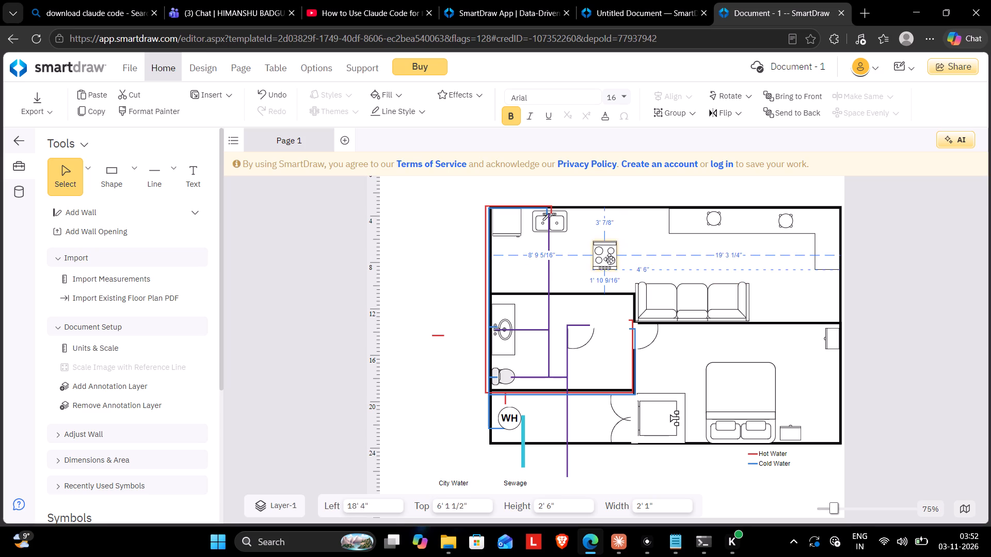
drag(609, 259, 586, 273)
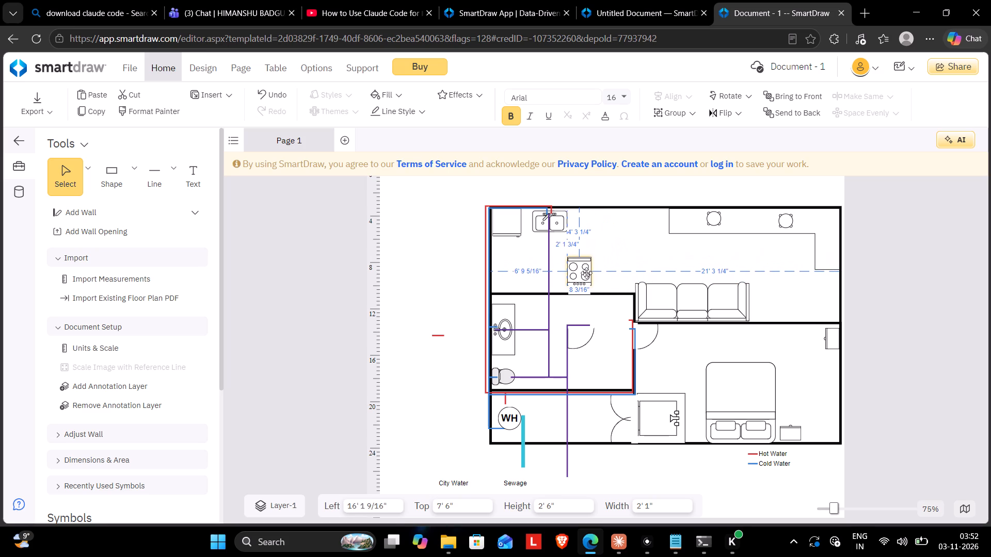
drag(586, 273, 579, 276)
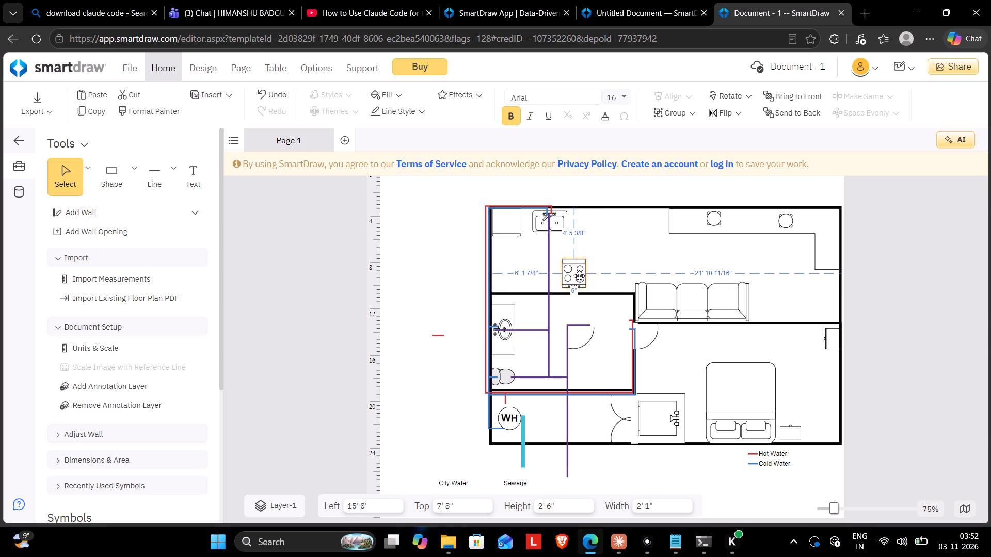
drag(579, 276, 567, 276)
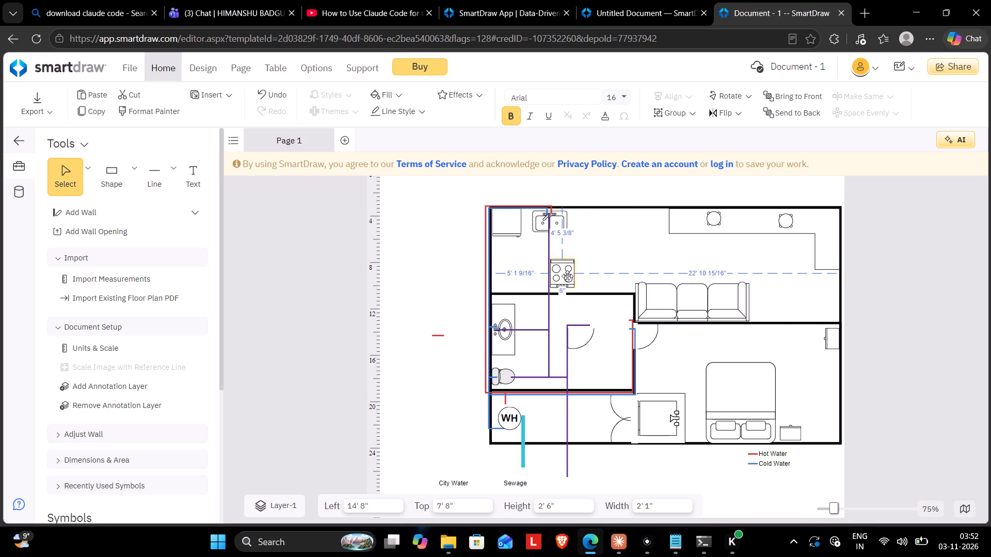
drag(567, 276, 555, 284)
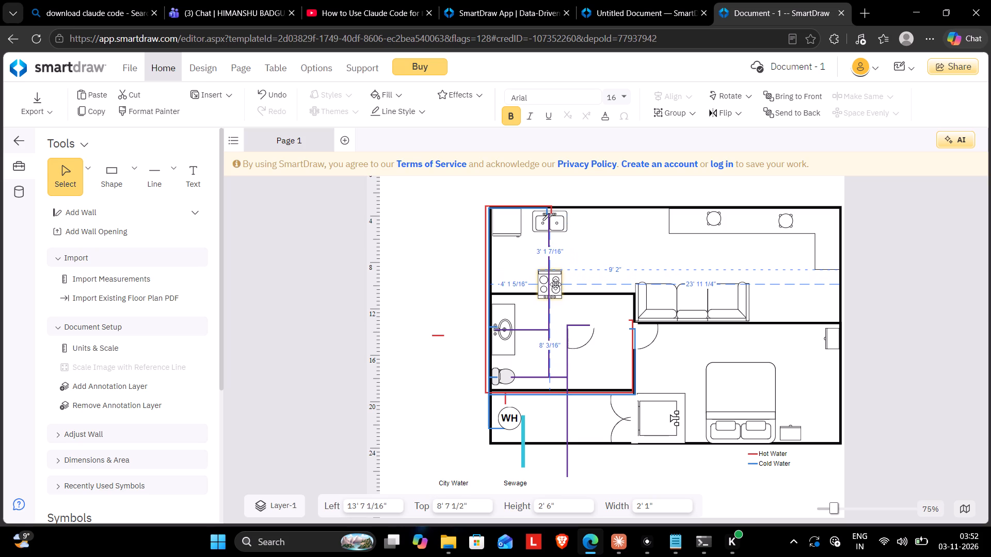
drag(555, 284, 541, 282)
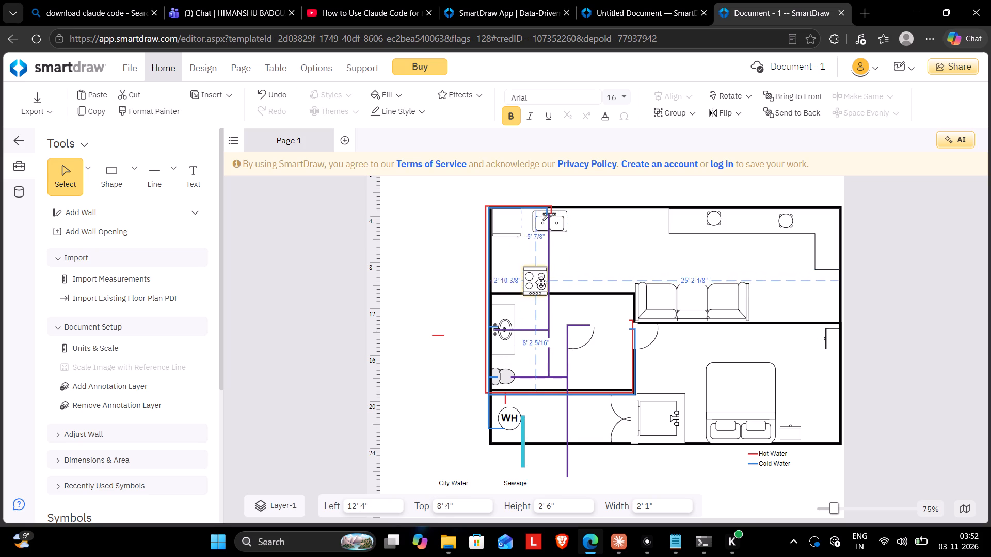
drag(541, 282, 544, 284)
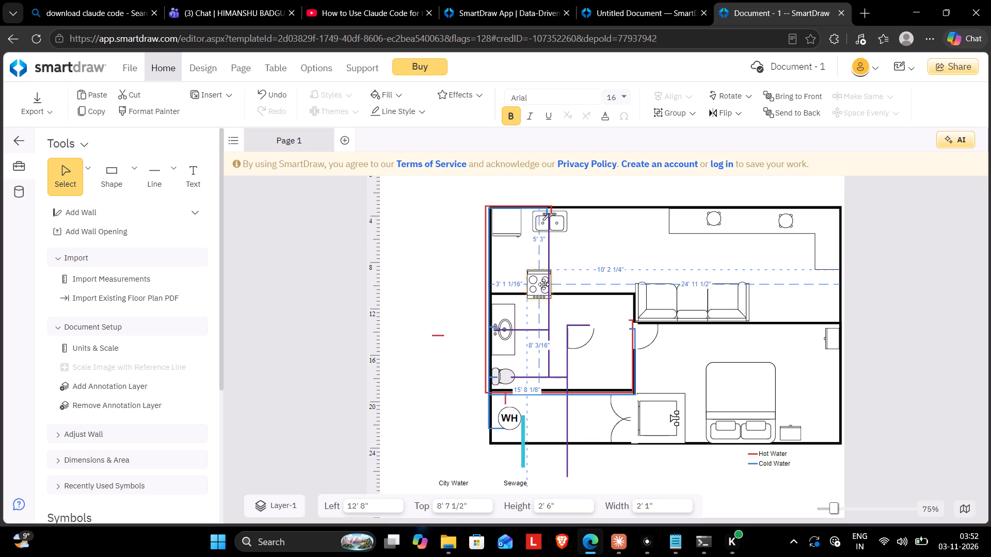
drag(544, 284, 537, 288)
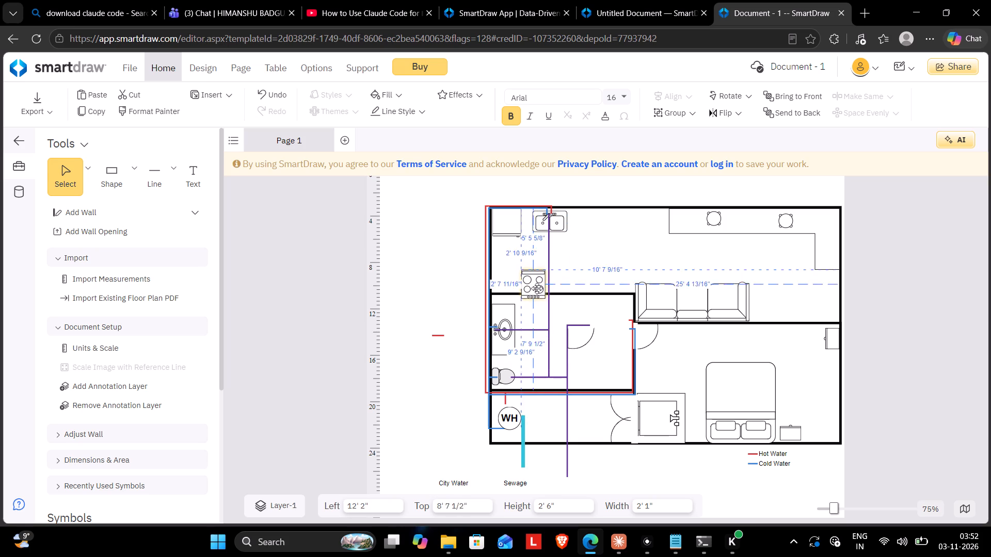
drag(537, 288, 510, 282)
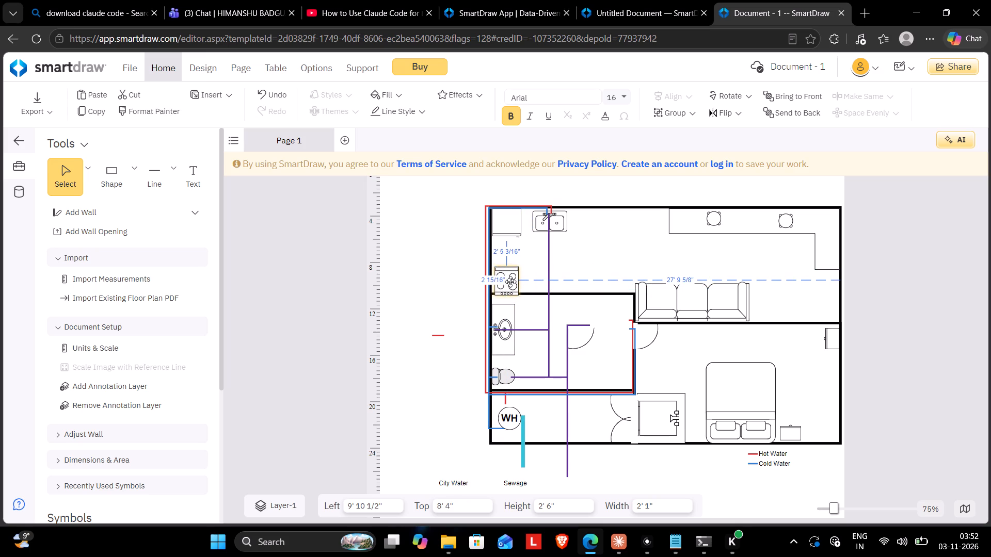
drag(510, 282, 507, 278)
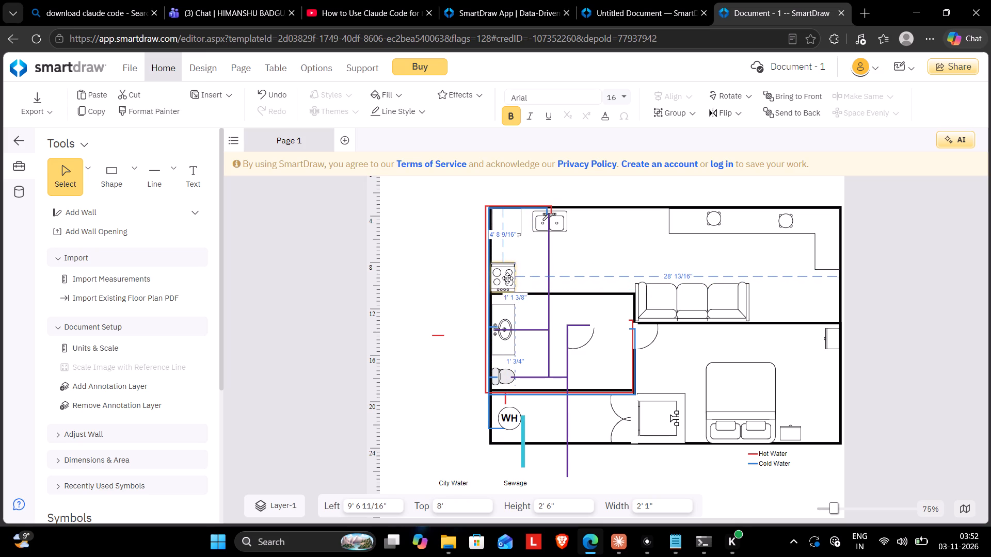
drag(507, 278, 507, 278)
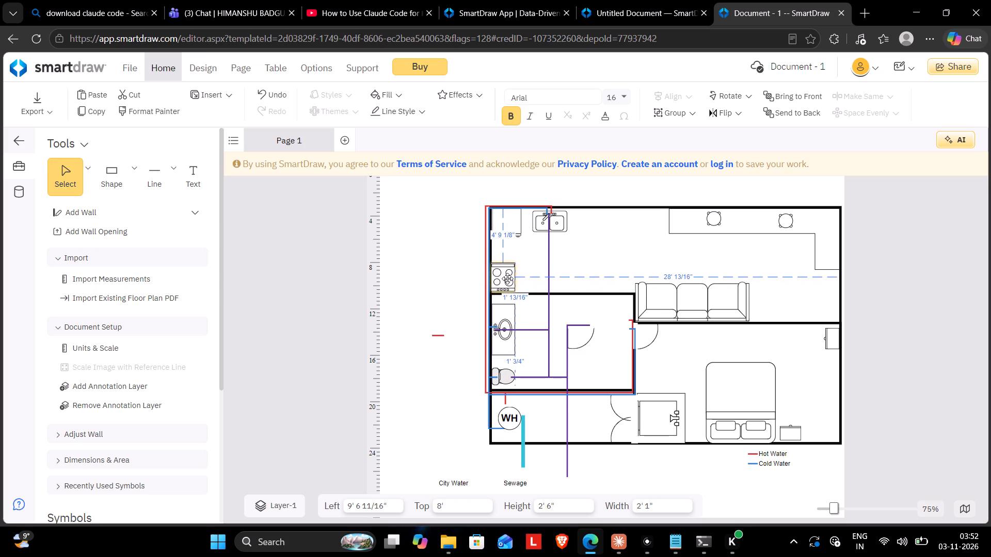
drag(507, 278, 508, 280)
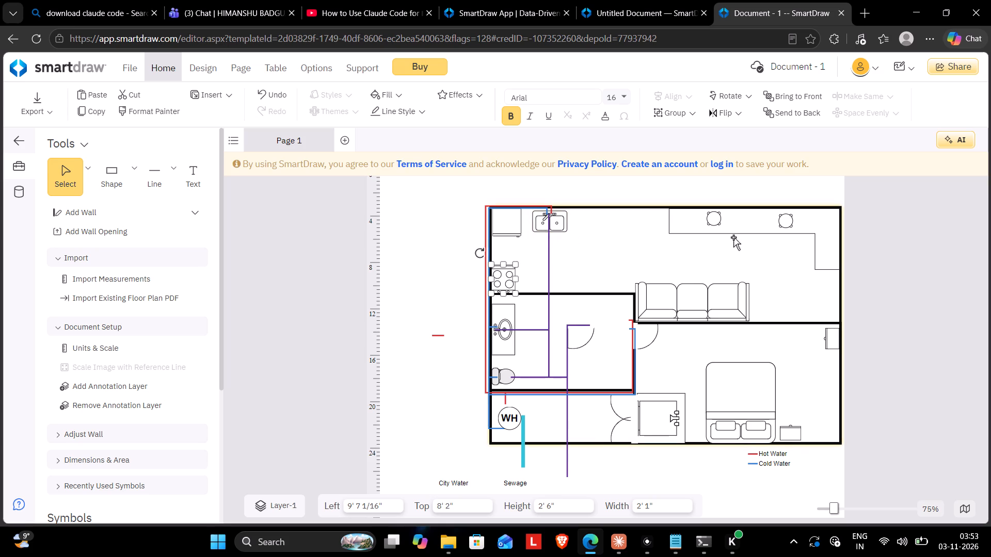
Shift the round stool nearest the kitchen at the counter slightly, to about Left 28' 1" and Top 3' 7".
double_click(720, 225)
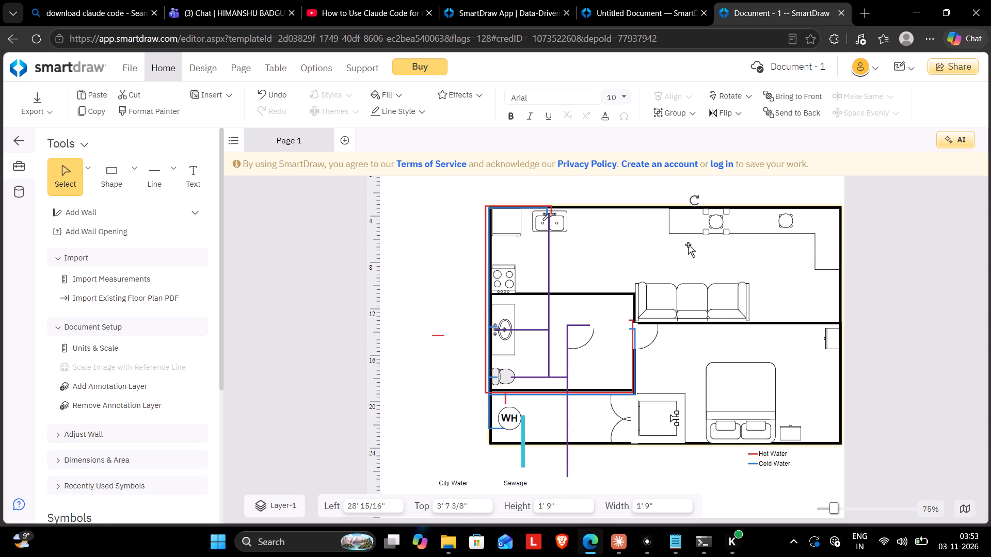
ctrl+scroll(604, 315, down, 1)
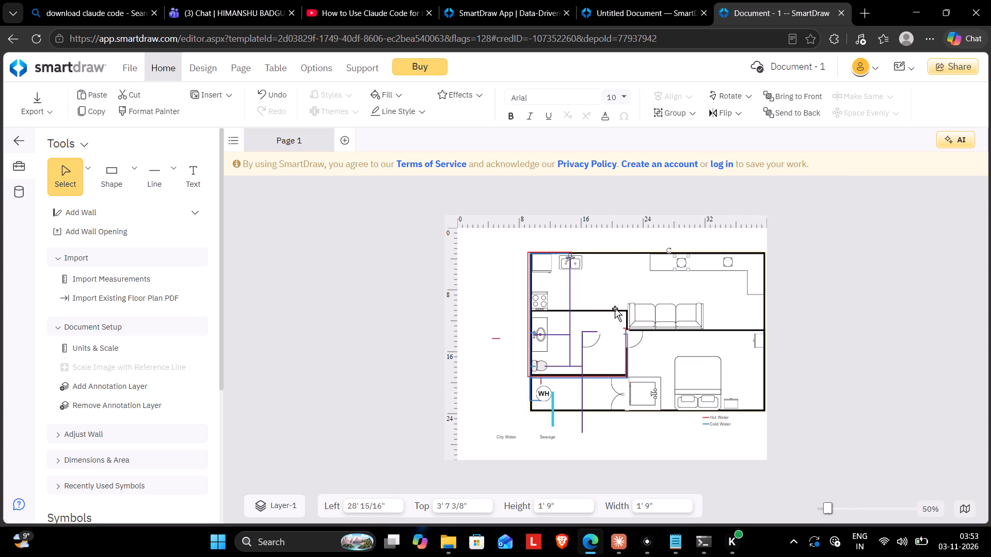
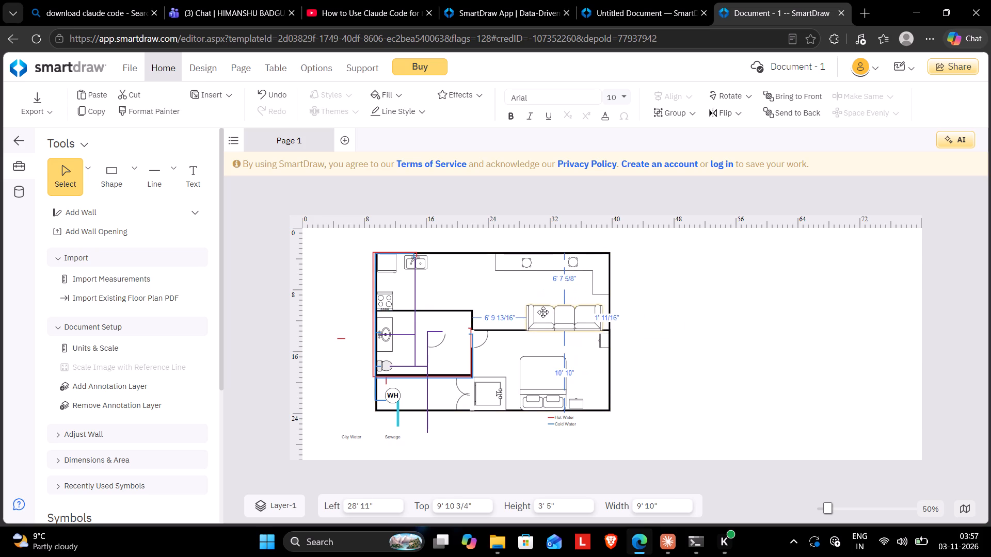
Move the sofa toward the living room's outer wall, to about Left 29' 8 7/8" and Top 9' 4 1/4".
drag(543, 312, 550, 308)
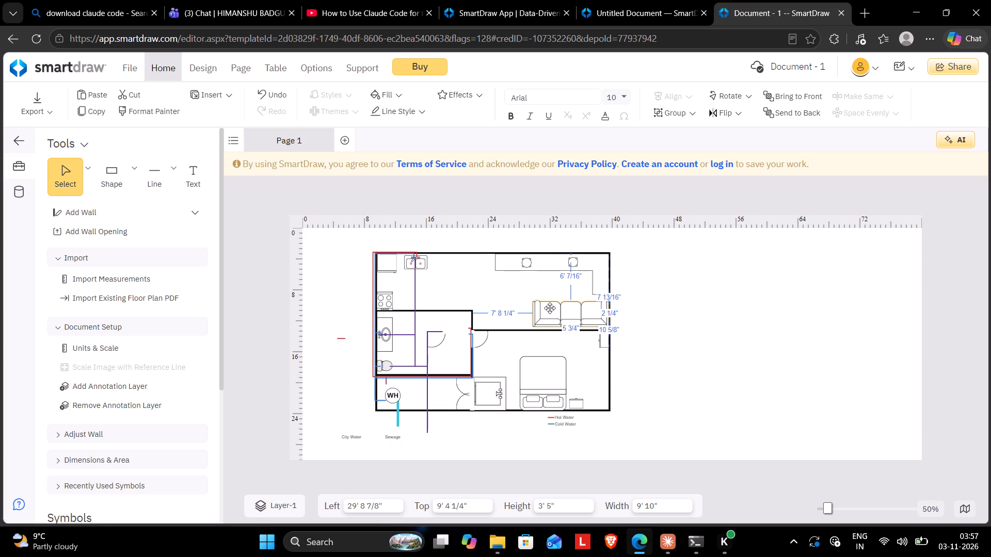
drag(550, 308, 550, 308)
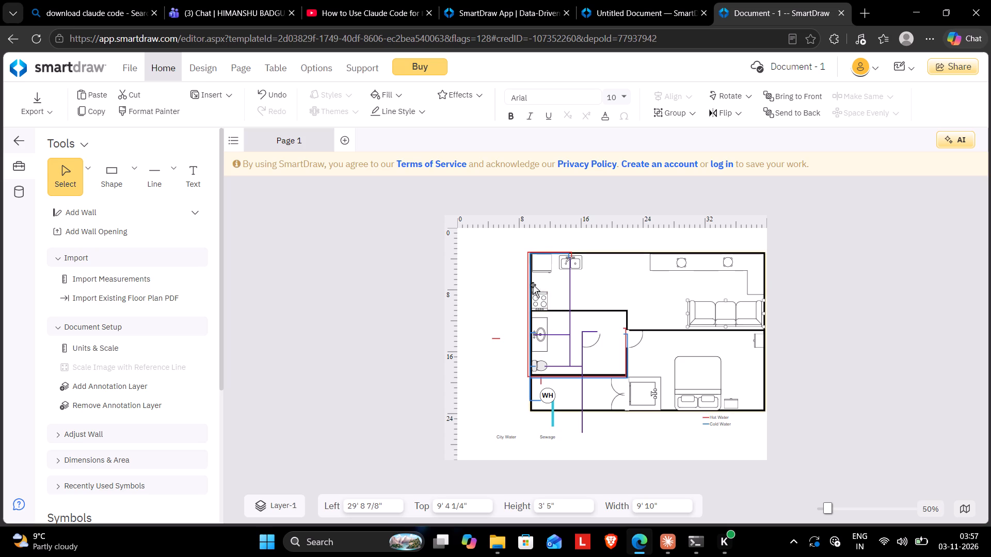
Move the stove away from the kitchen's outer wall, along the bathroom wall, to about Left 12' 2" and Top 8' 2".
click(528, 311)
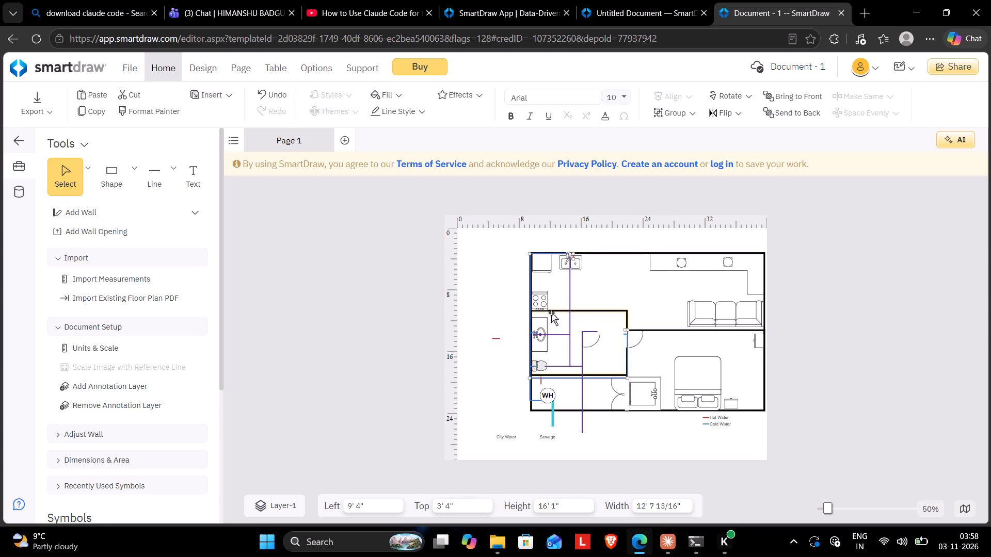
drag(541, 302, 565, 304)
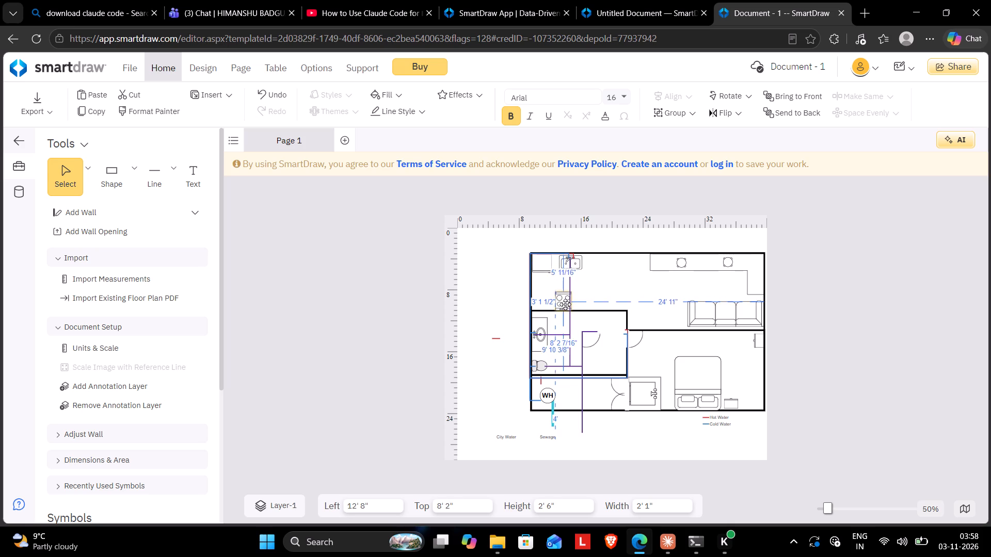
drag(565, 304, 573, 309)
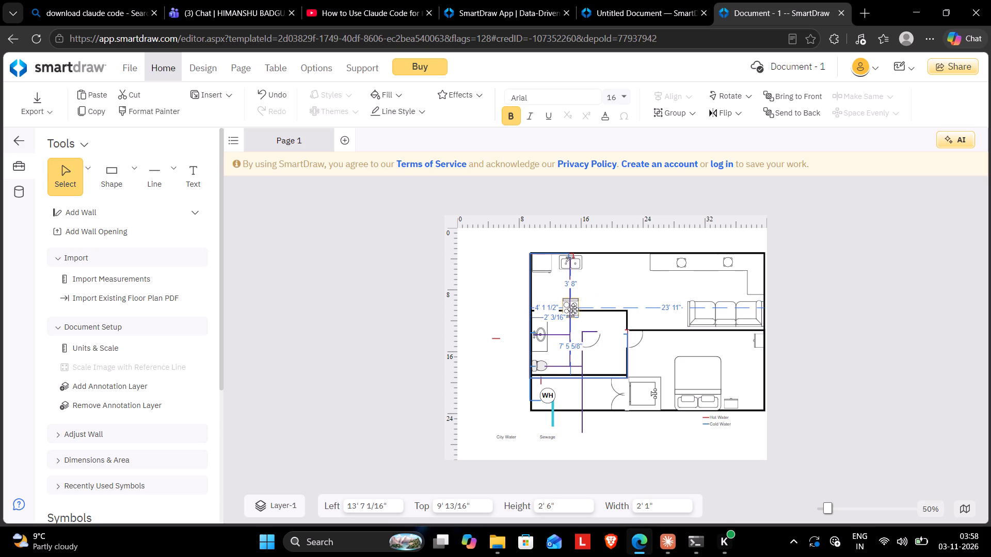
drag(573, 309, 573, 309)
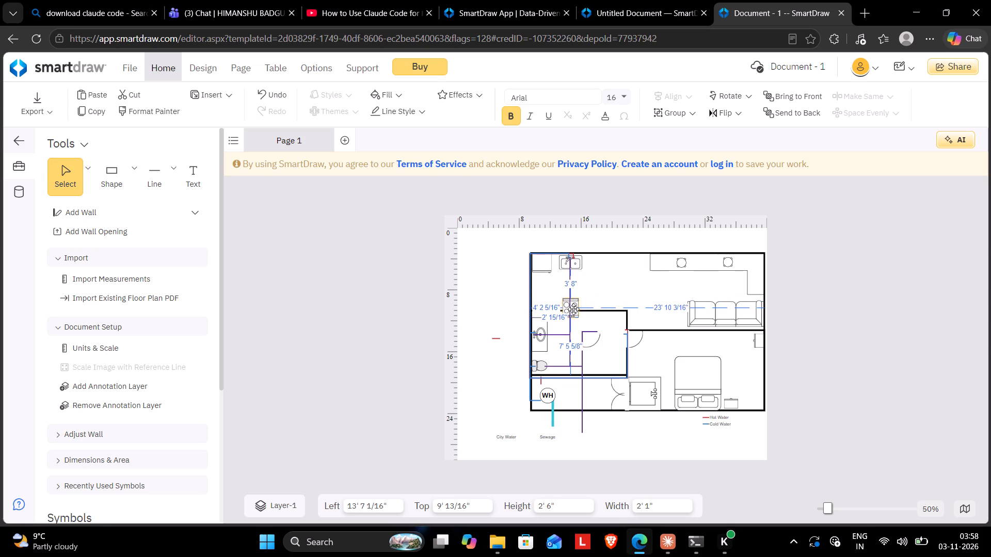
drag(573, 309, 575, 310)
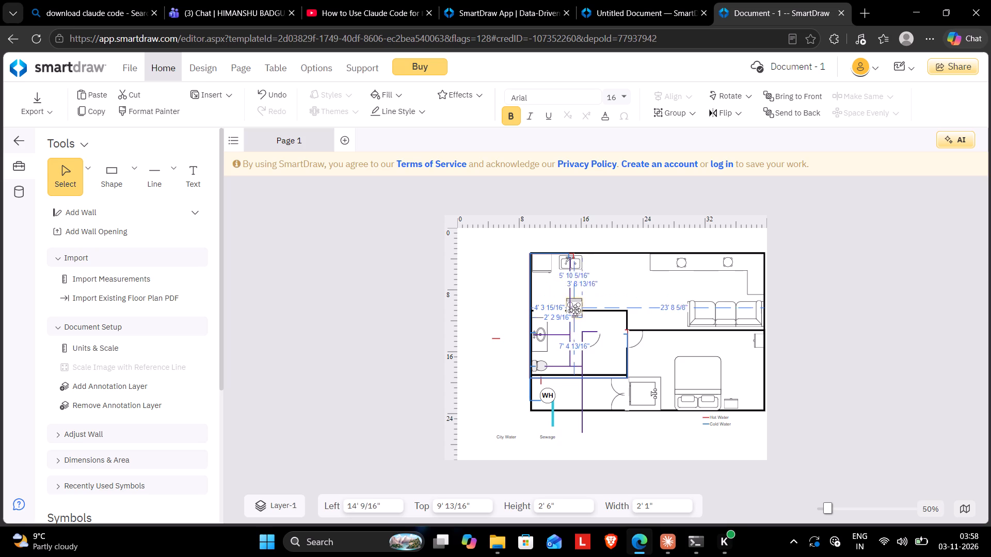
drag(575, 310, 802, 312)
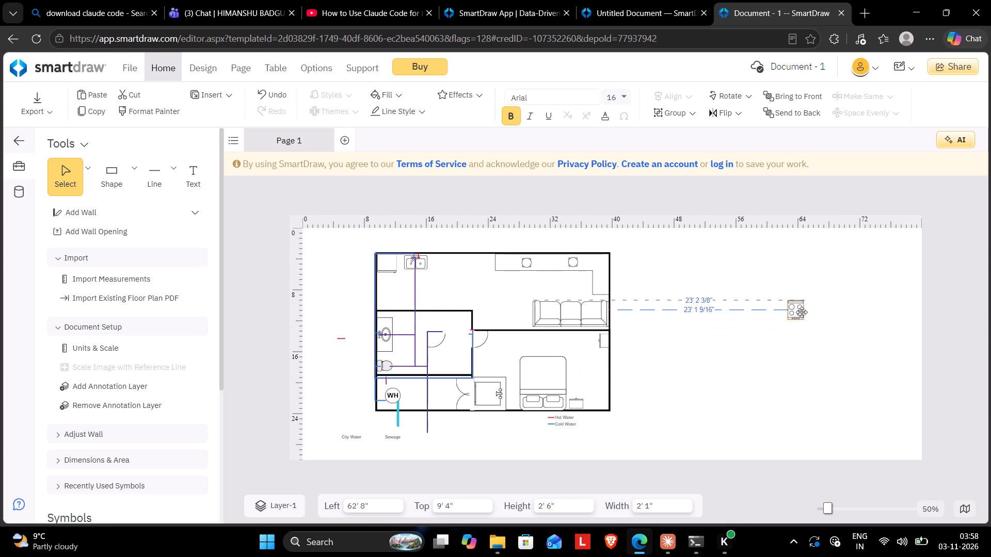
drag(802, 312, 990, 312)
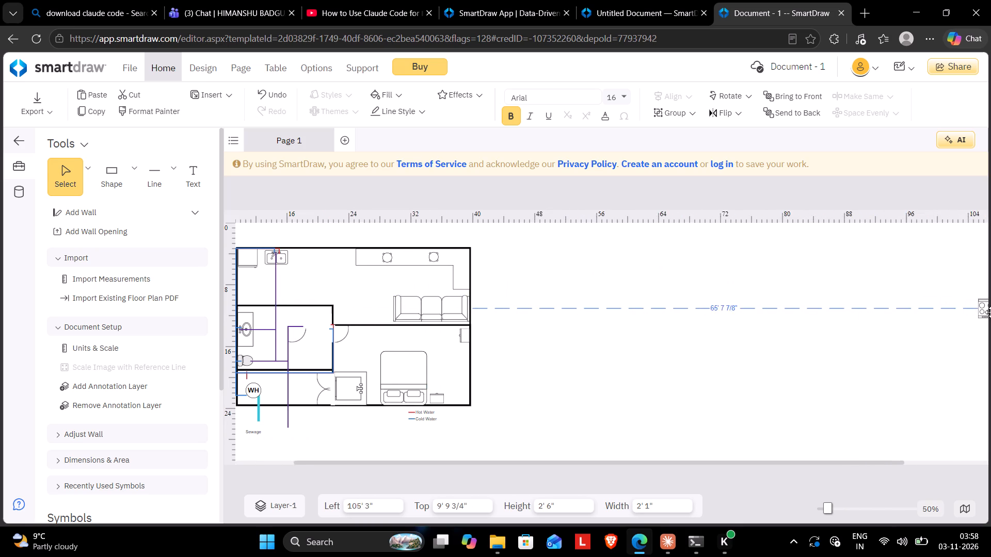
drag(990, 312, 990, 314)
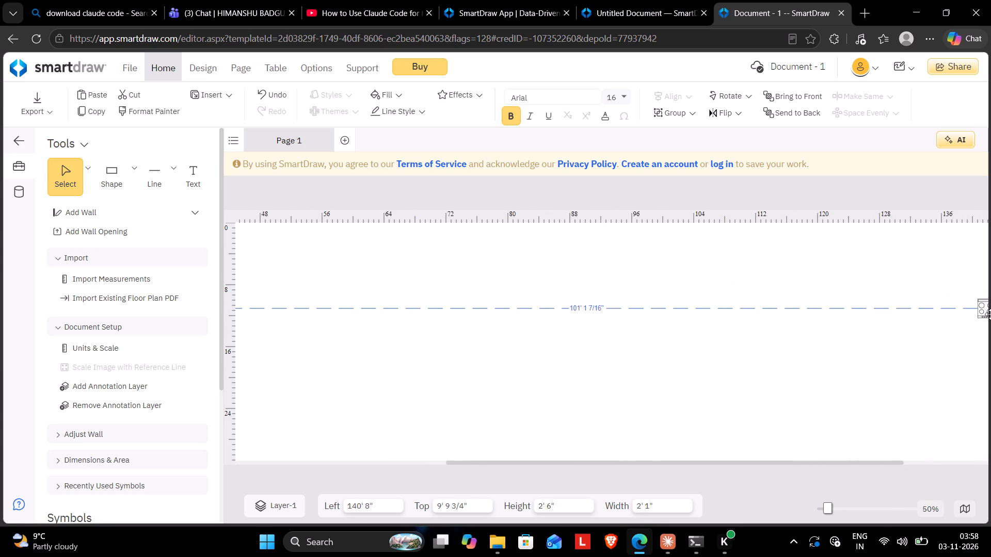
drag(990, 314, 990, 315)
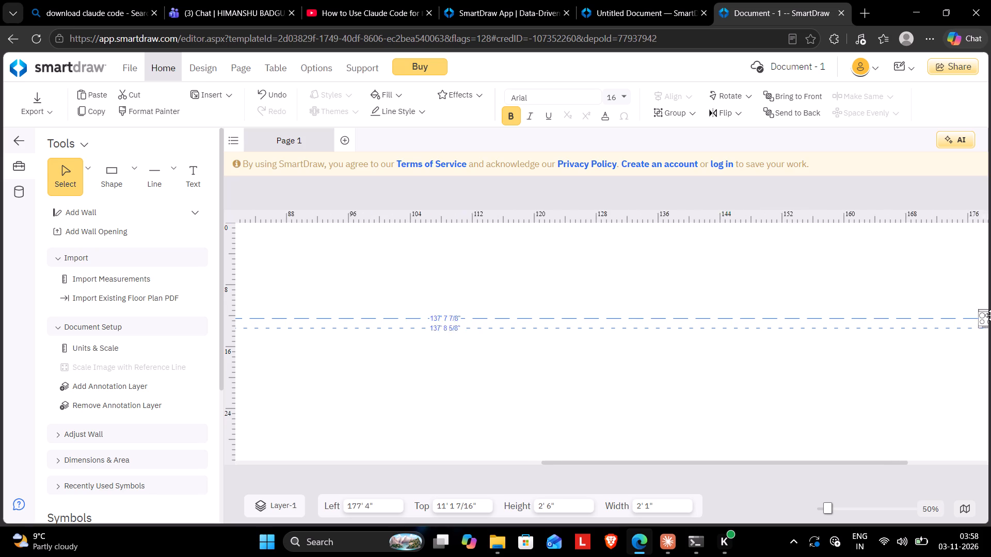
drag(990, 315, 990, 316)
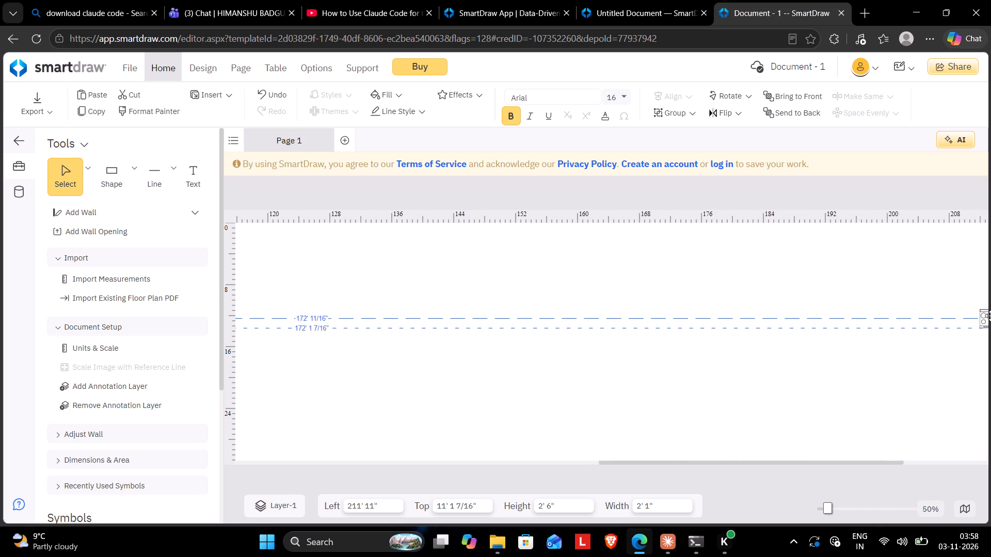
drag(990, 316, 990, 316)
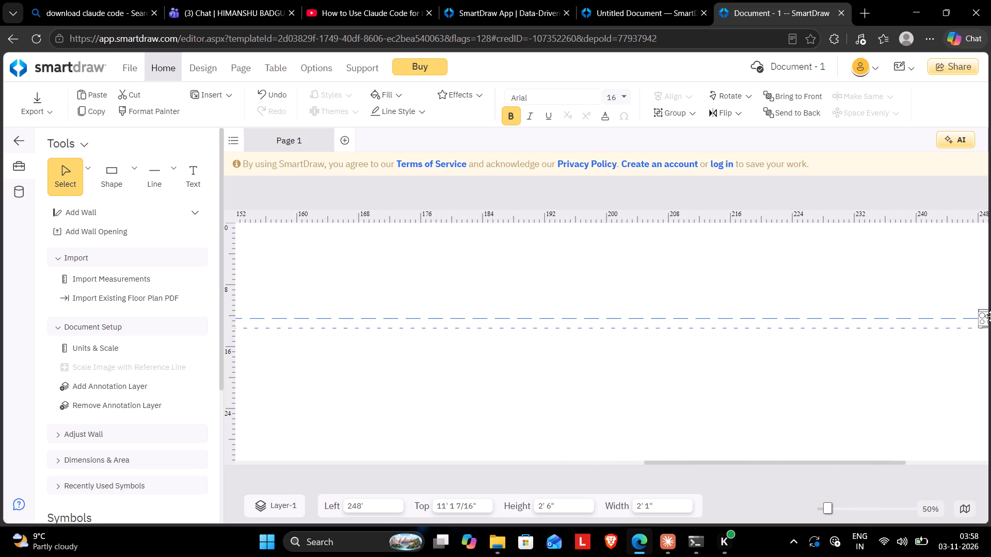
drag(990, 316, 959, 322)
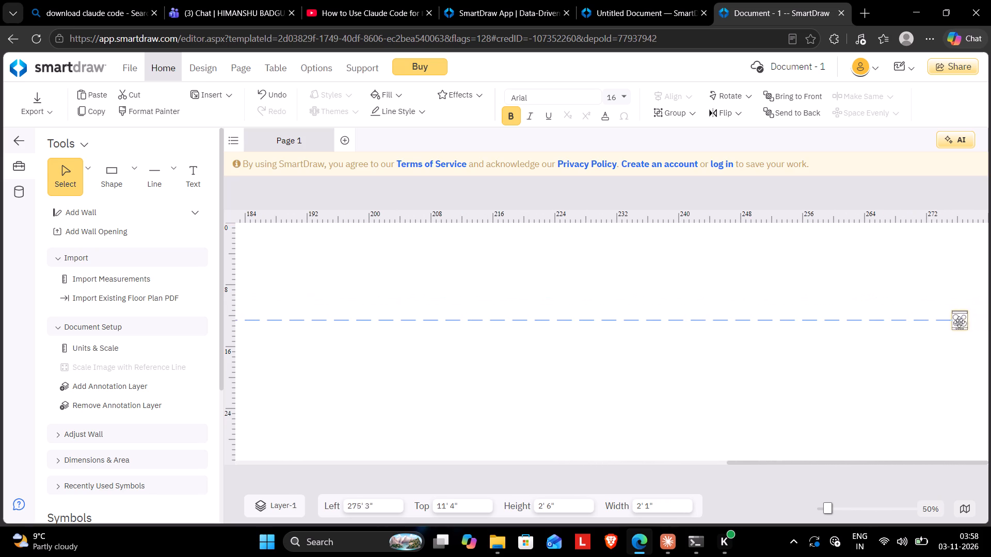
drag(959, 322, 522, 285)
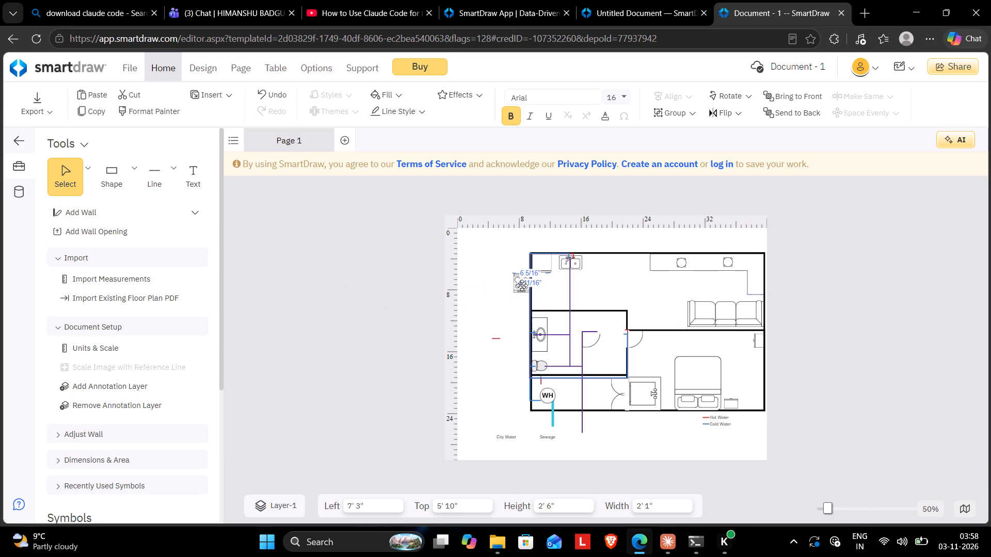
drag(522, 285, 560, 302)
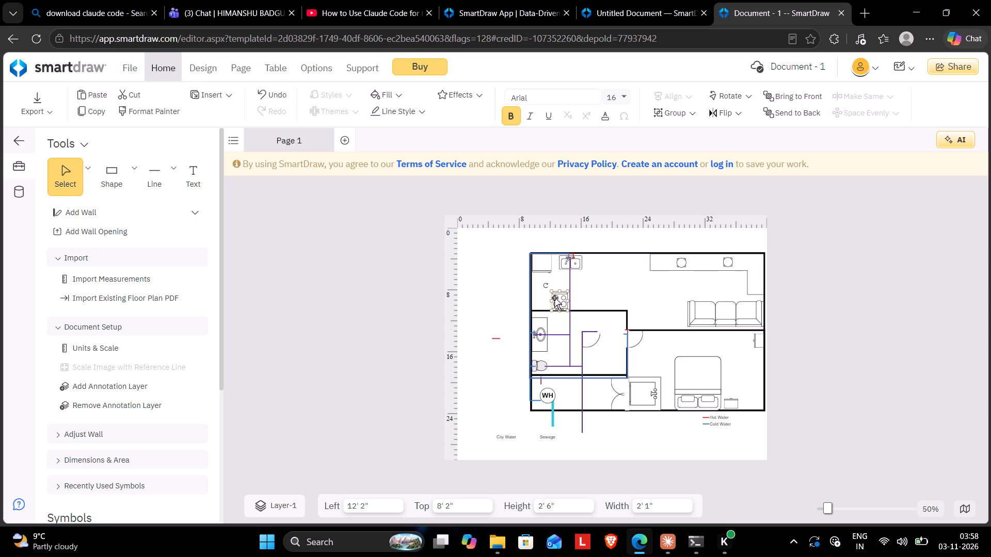
Move the stove into the living room corner beside the bathroom wall, to about Left 22' and Top 10' 8".
click(554, 298)
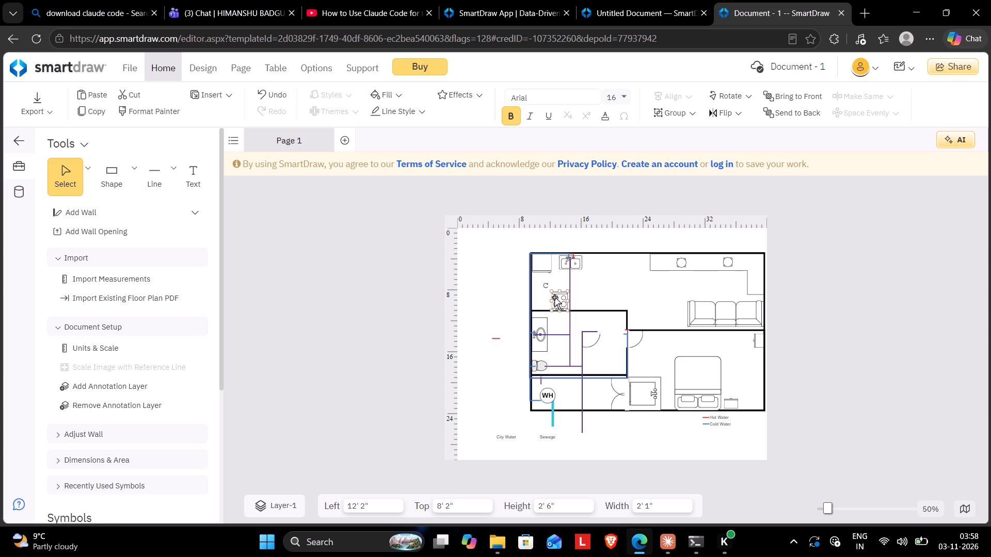
click(554, 297)
drag(560, 299, 615, 319)
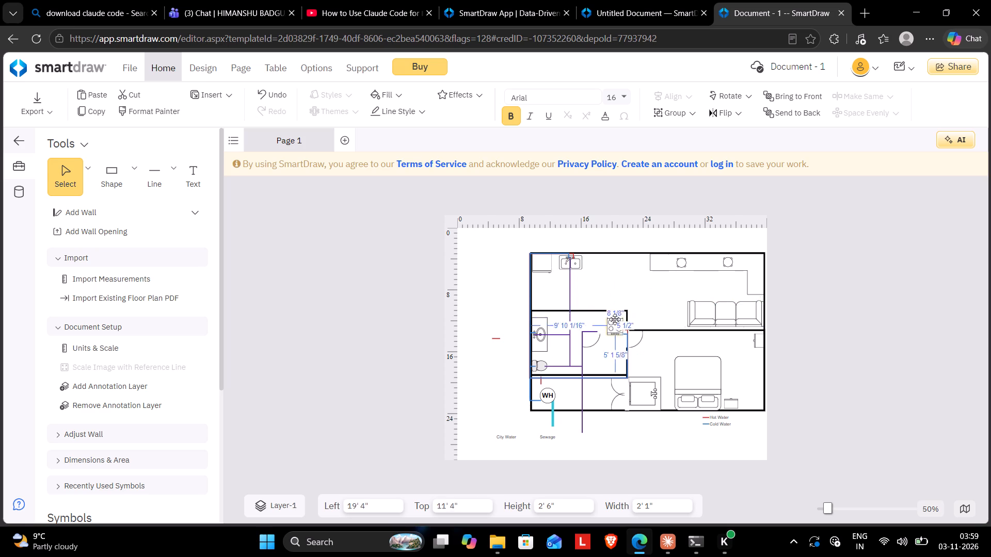
drag(615, 319, 580, 297)
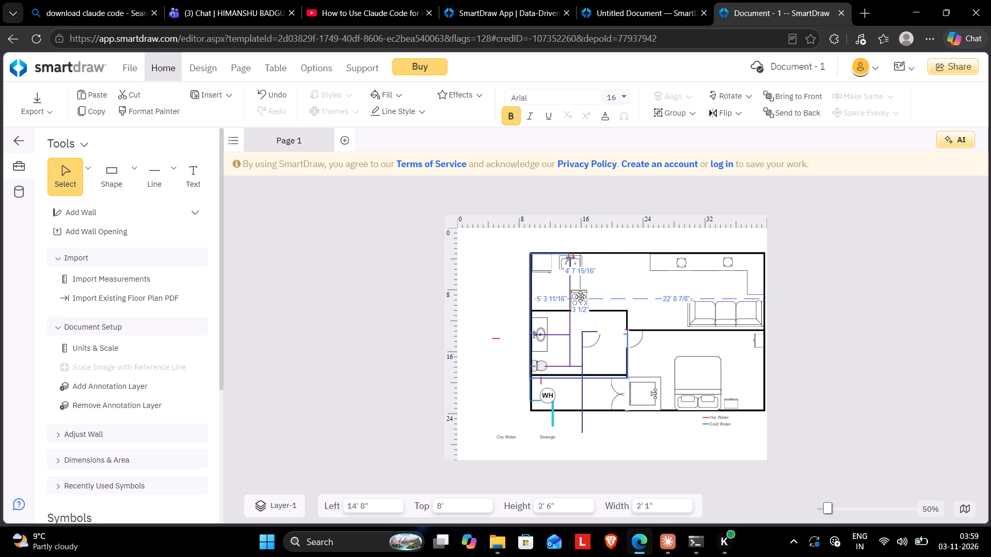
drag(580, 297, 579, 300)
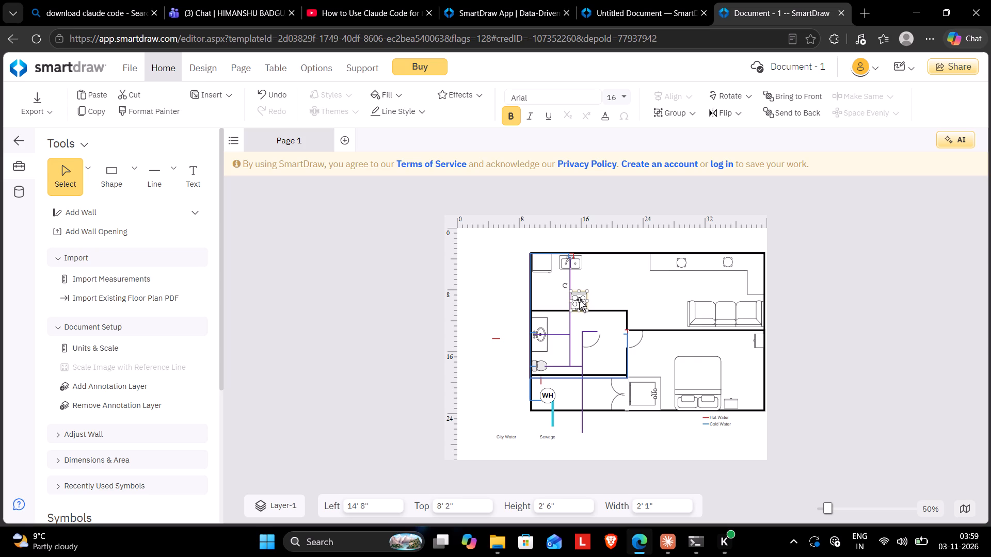
drag(579, 300, 608, 299)
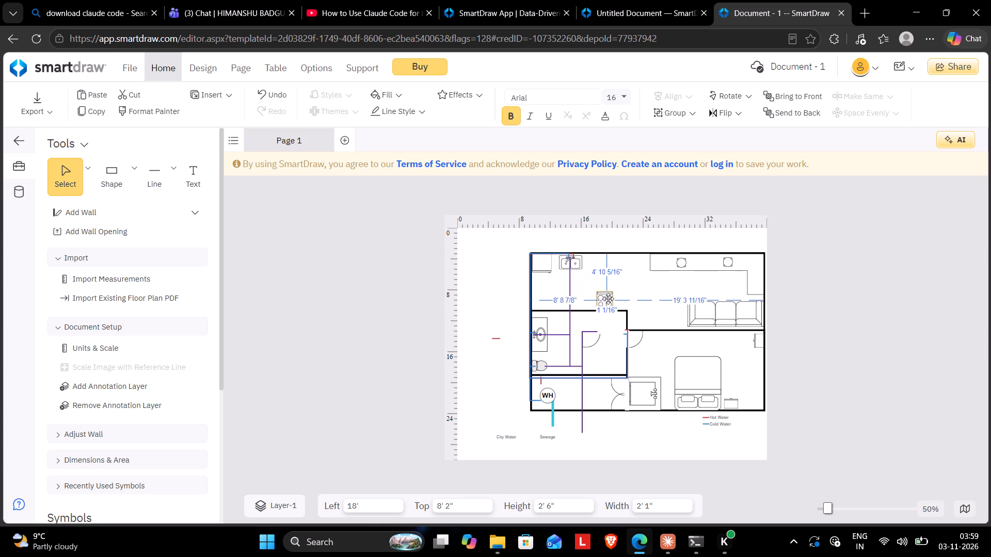
drag(608, 299, 618, 298)
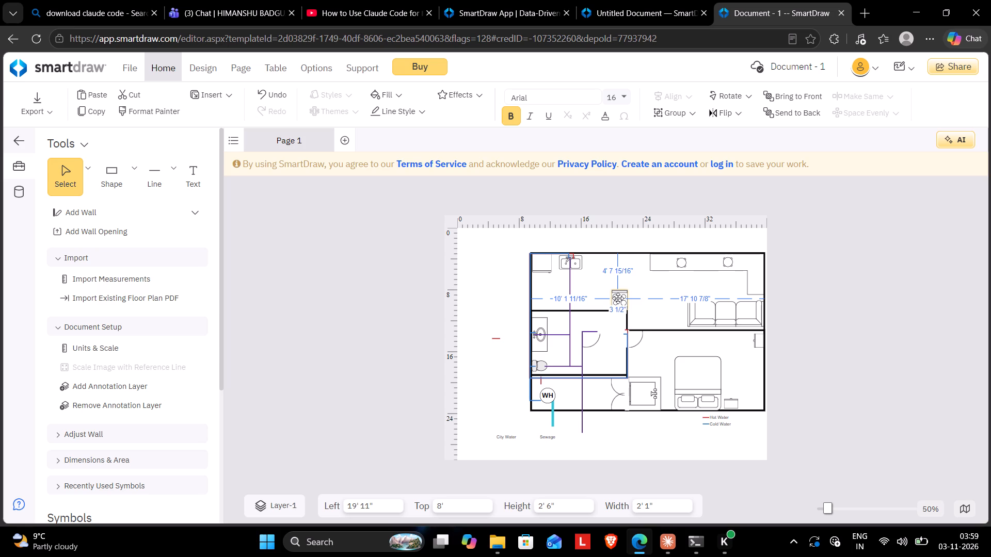
drag(618, 298, 637, 317)
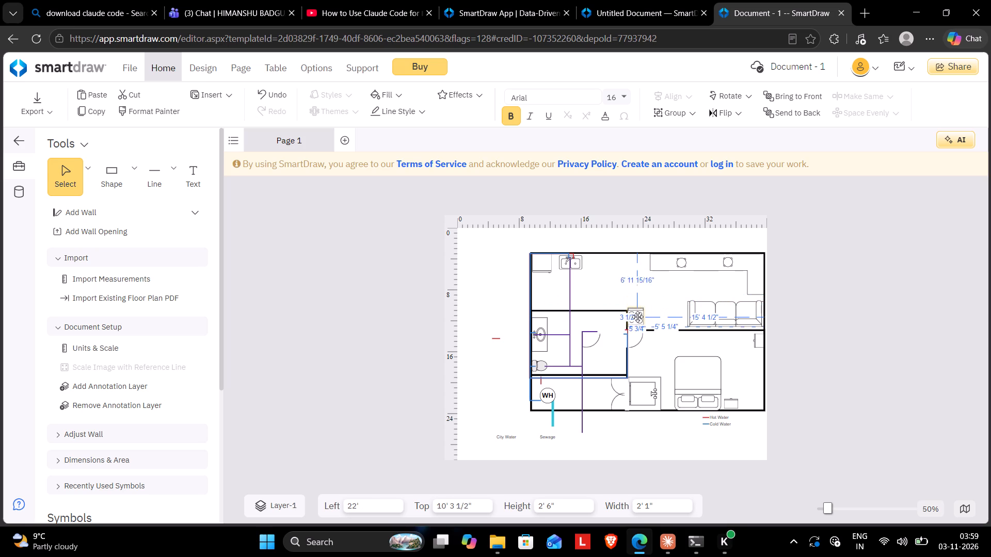
drag(637, 317, 637, 319)
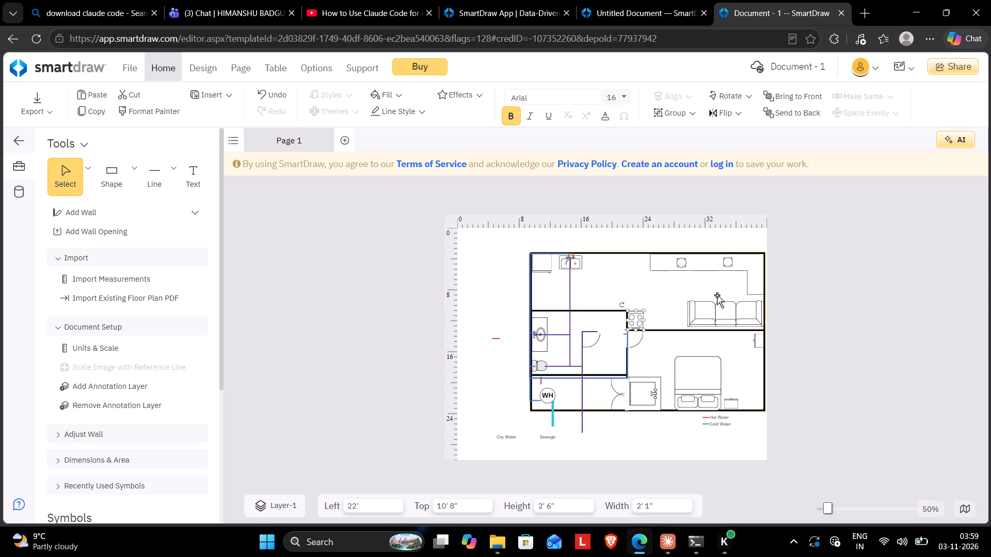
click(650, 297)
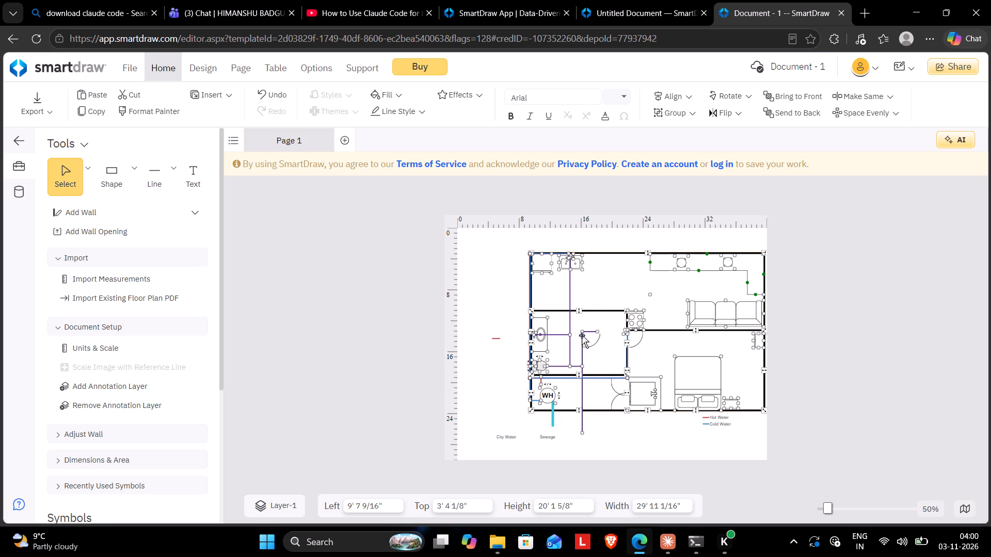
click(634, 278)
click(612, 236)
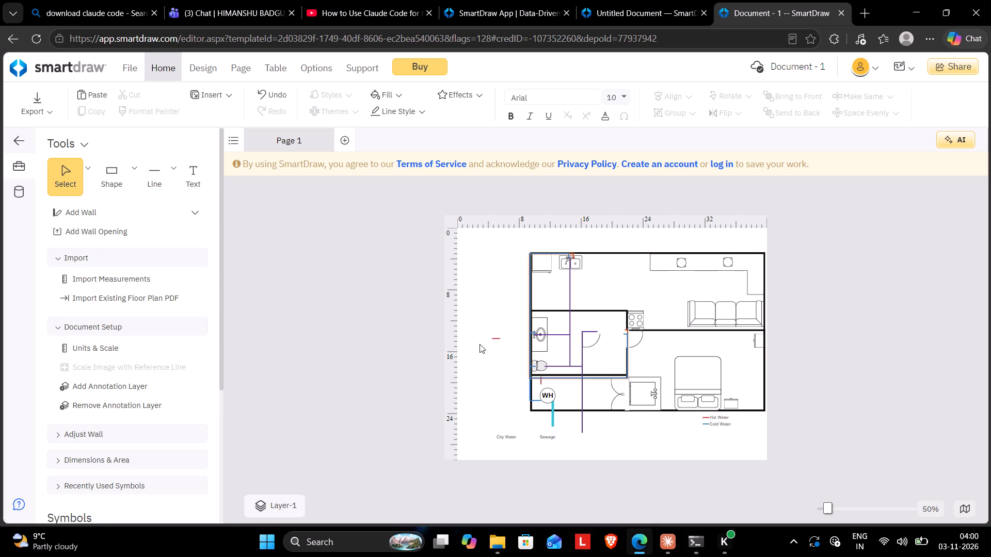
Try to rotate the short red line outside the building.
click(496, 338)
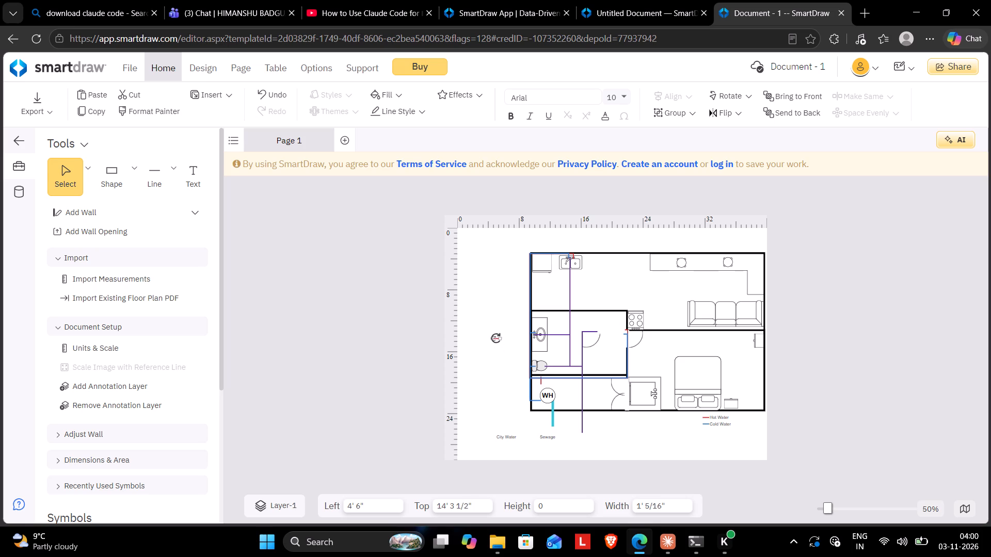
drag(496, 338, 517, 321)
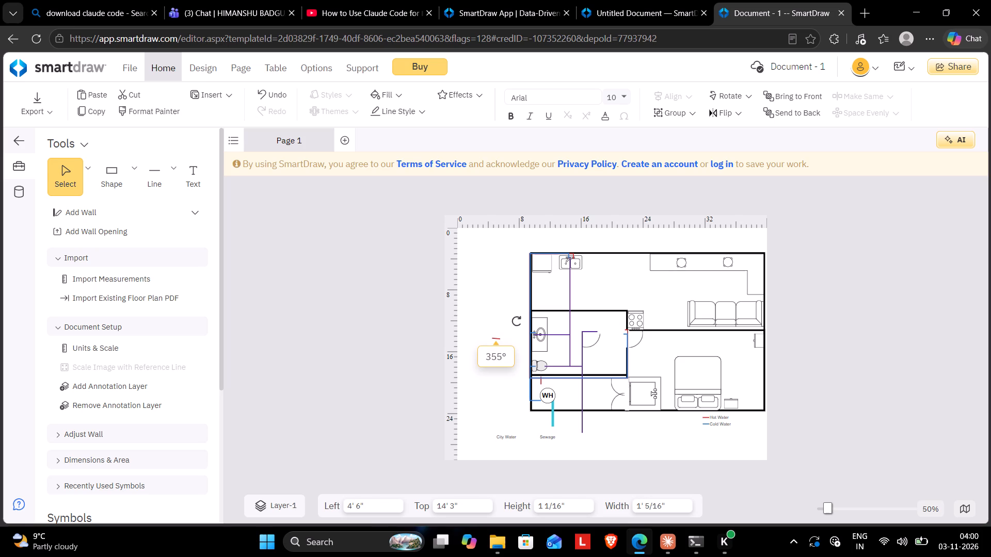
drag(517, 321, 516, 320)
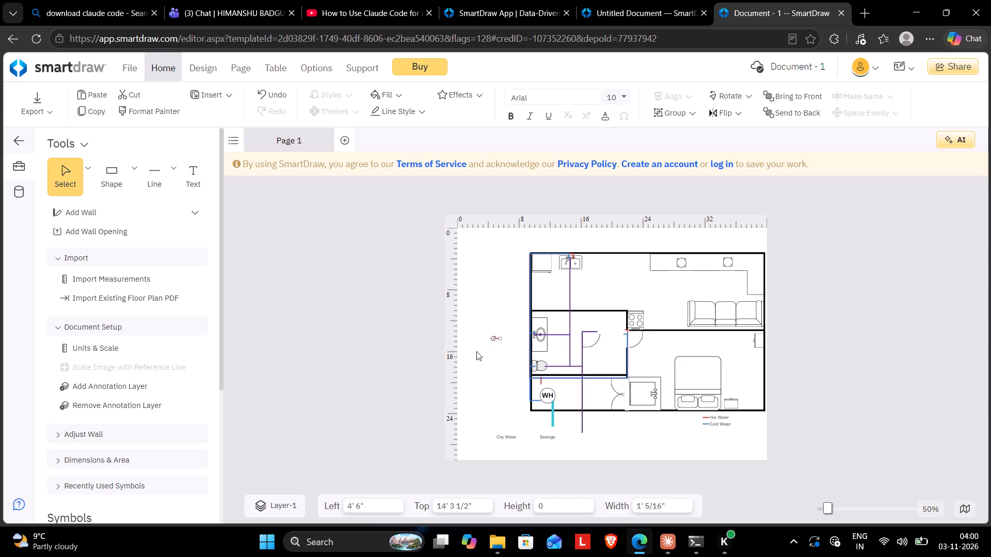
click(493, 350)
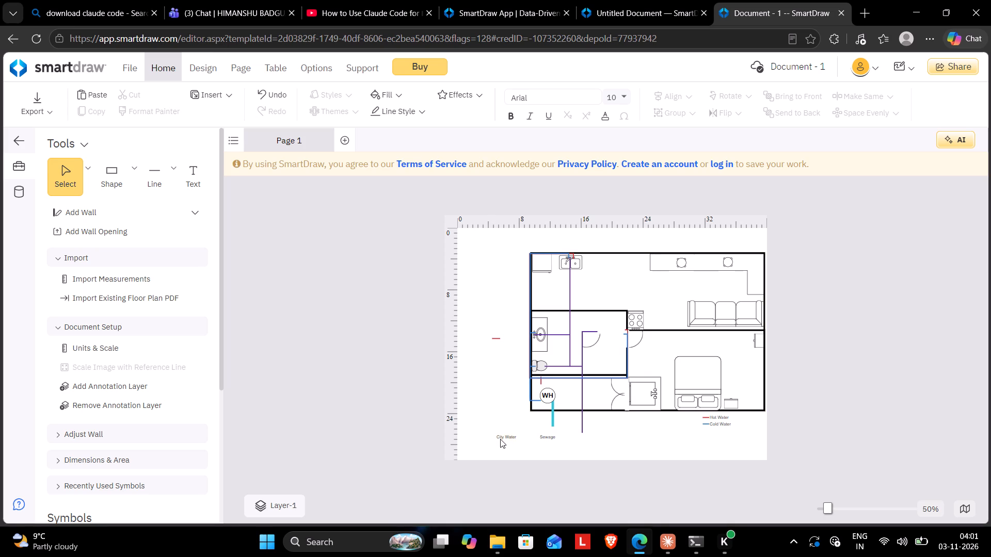
Move the City Water label to just below the building, under the water heater.
drag(499, 436, 526, 427)
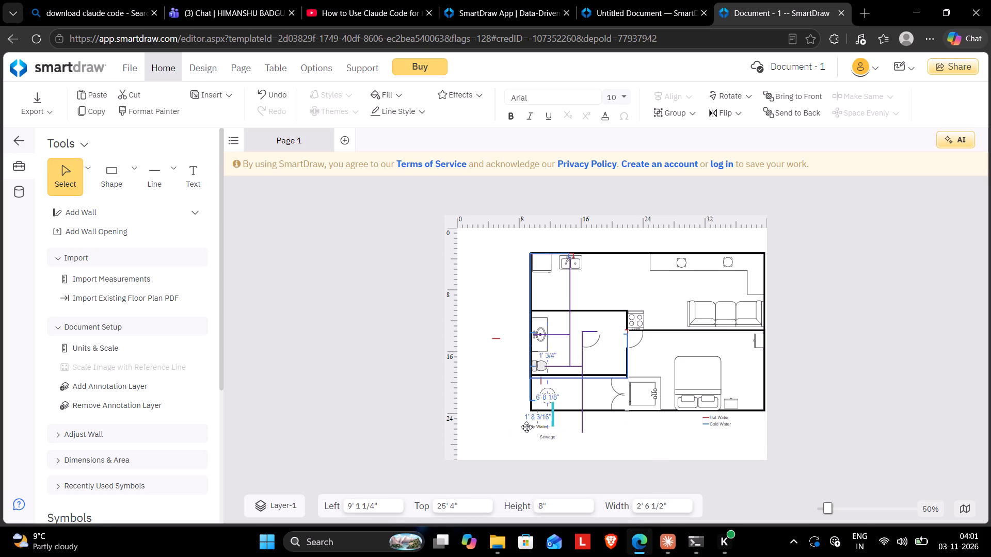
drag(526, 427, 536, 429)
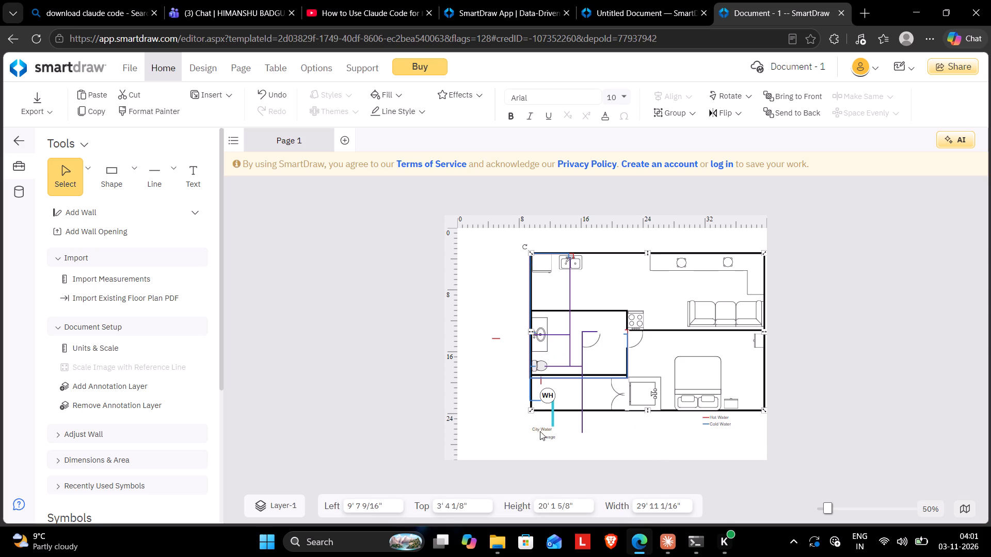
Move the Sewage label beside the lower end of the vertical drain line below the building, to about Left 17' 4" and Top 26' 8".
drag(544, 436, 583, 439)
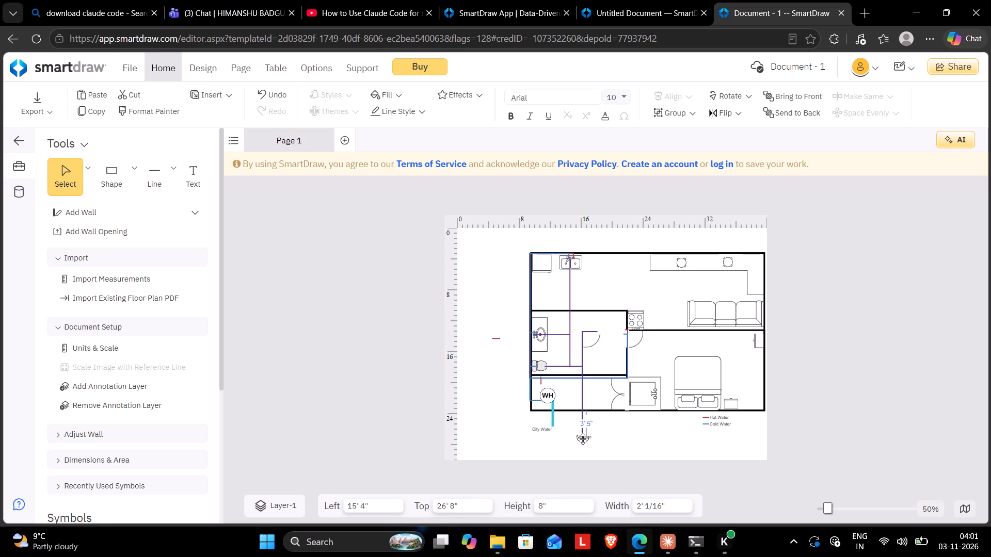
drag(583, 439, 594, 438)
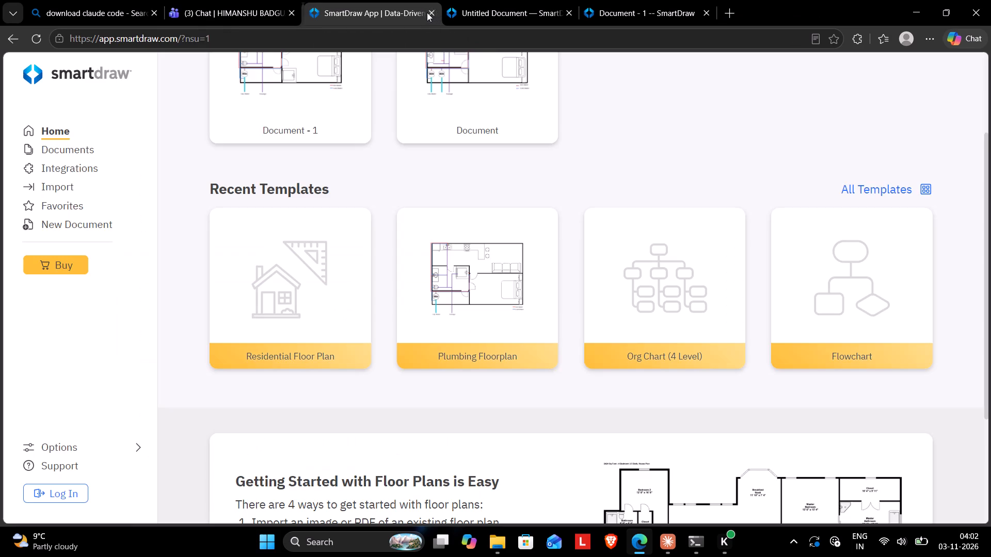
click(611, 0)
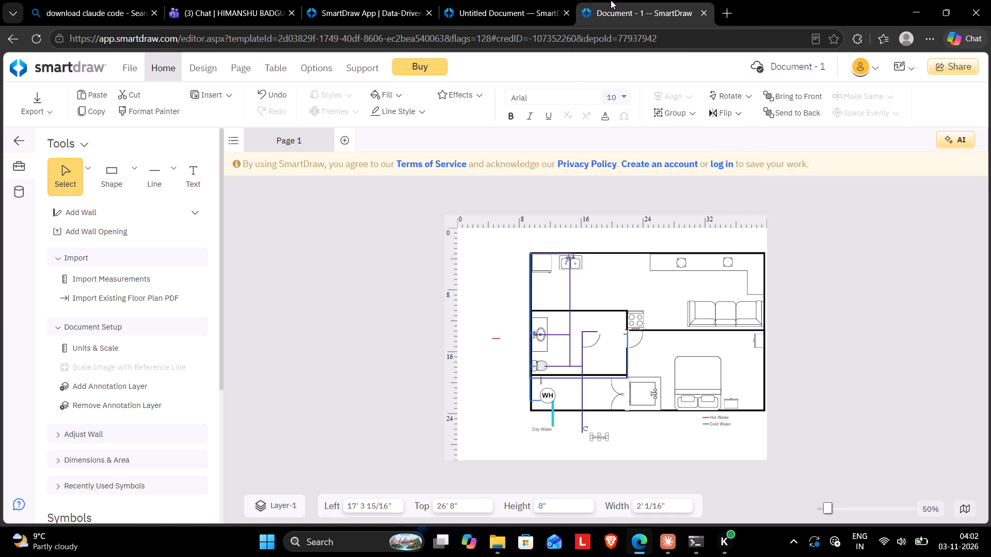
click(611, 0)
click(611, 17)
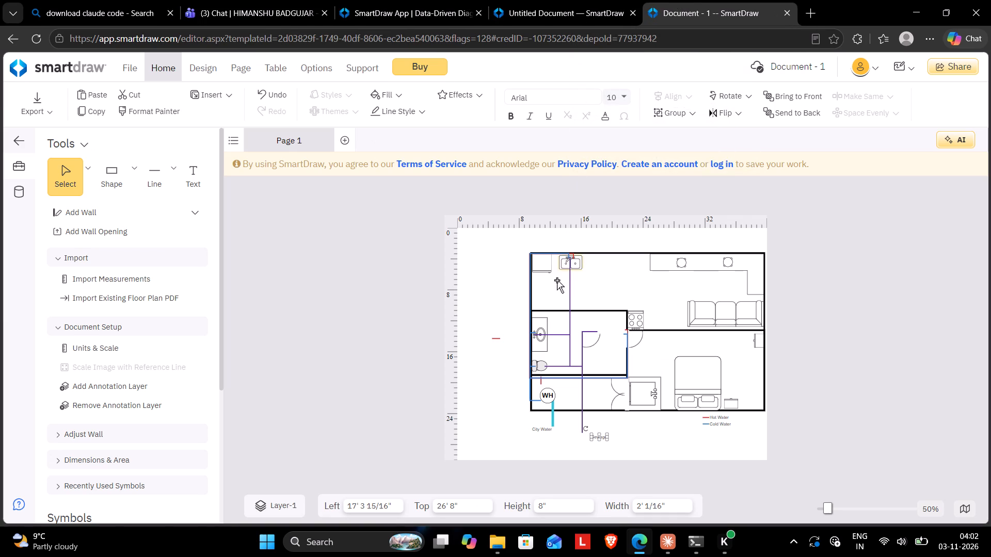